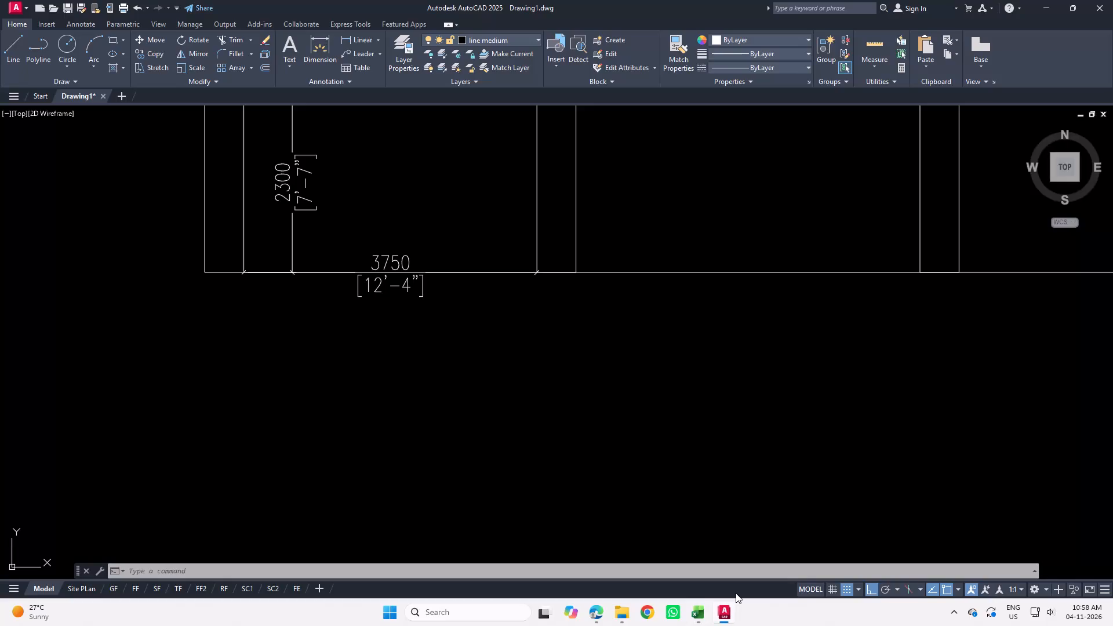
Examine the dimensioned elevation of the columns and top beam.
{"action": "scroll", "coordinate": [757, 571], "scroll_direction": "down", "scroll_amount": 5}
{"action": "scroll", "coordinate": [678, 449], "scroll_direction": "down", "scroll_amount": 4}
{"action": "middle_click_drag", "start_coordinate": [703, 441], "coordinate": [679, 392]}
{"action": "scroll", "coordinate": [750, 379], "scroll_direction": "up", "scroll_amount": 3}
{"action": "middle_click_drag", "start_coordinate": [636, 380], "coordinate": [653, 369]}
{"action": "middle_click_drag", "start_coordinate": [574, 344], "coordinate": [634, 327]}
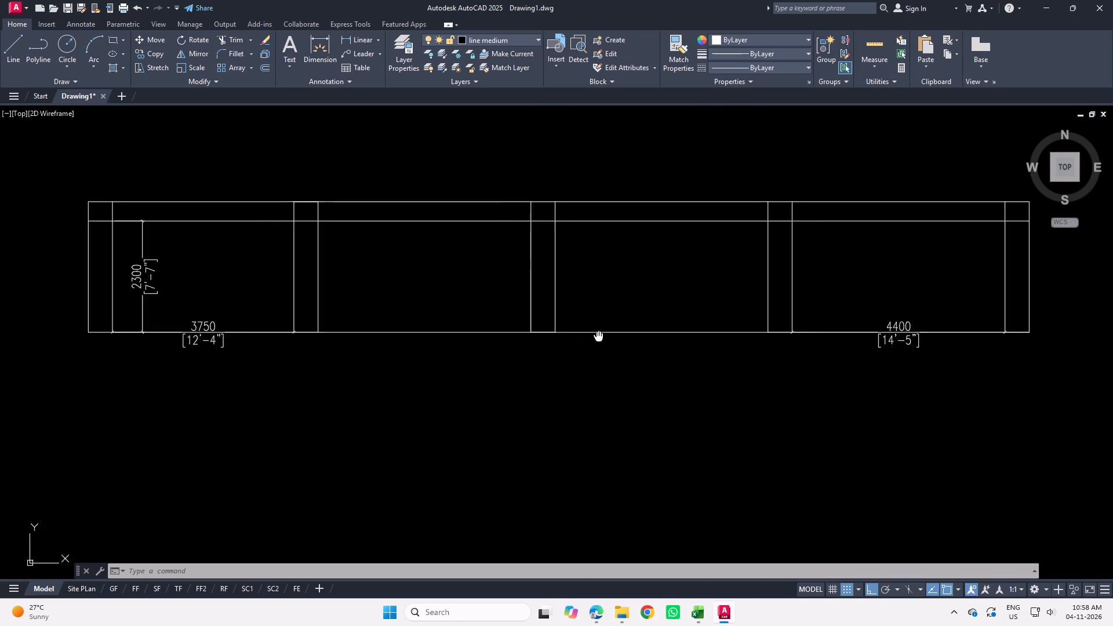
{"action": "middle_click_drag", "start_coordinate": [634, 327], "coordinate": [653, 316]}
{"action": "scroll", "coordinate": [628, 312], "scroll_direction": "down", "scroll_amount": 1}
{"action": "scroll", "coordinate": [374, 301], "scroll_direction": "up", "scroll_amount": 2}
{"action": "scroll", "coordinate": [300, 306], "scroll_direction": "up", "scroll_amount": 1}
{"action": "middle_click_drag", "start_coordinate": [1041, 381], "coordinate": [889, 351]}
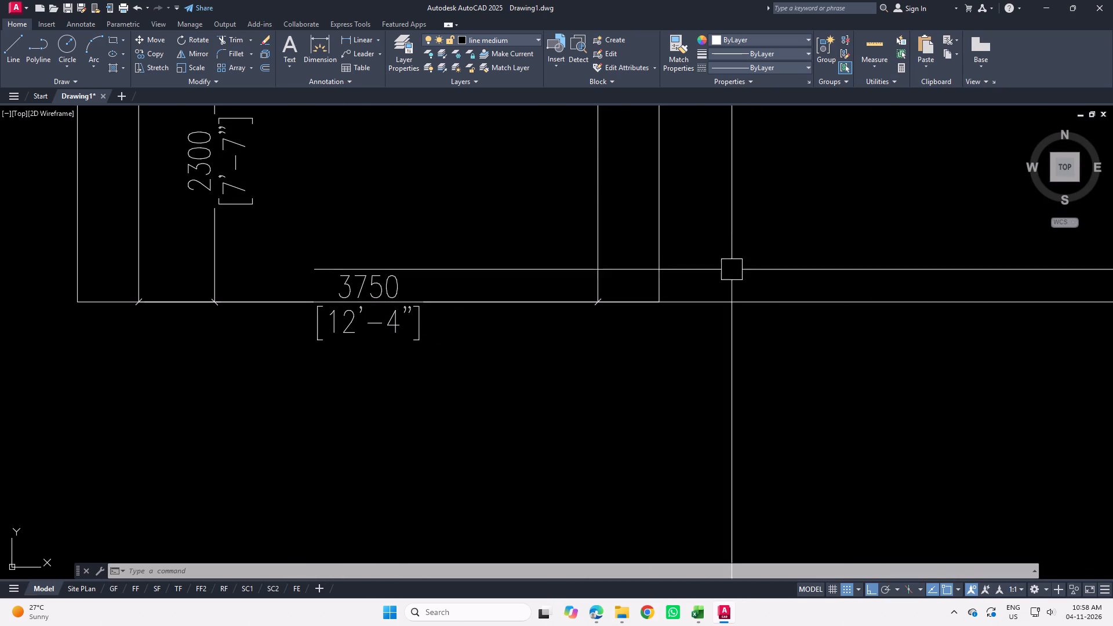
{"action": "left_click_drag", "start_coordinate": [723, 241], "coordinate": [708, 241]}
{"action": "left_click", "coordinate": [595, 257]}
{"action": "scroll", "coordinate": [631, 271], "scroll_direction": "down", "scroll_amount": 2}
{"action": "middle_click_drag", "start_coordinate": [962, 314], "coordinate": [789, 389]}
{"action": "key", "text": "Escape"}
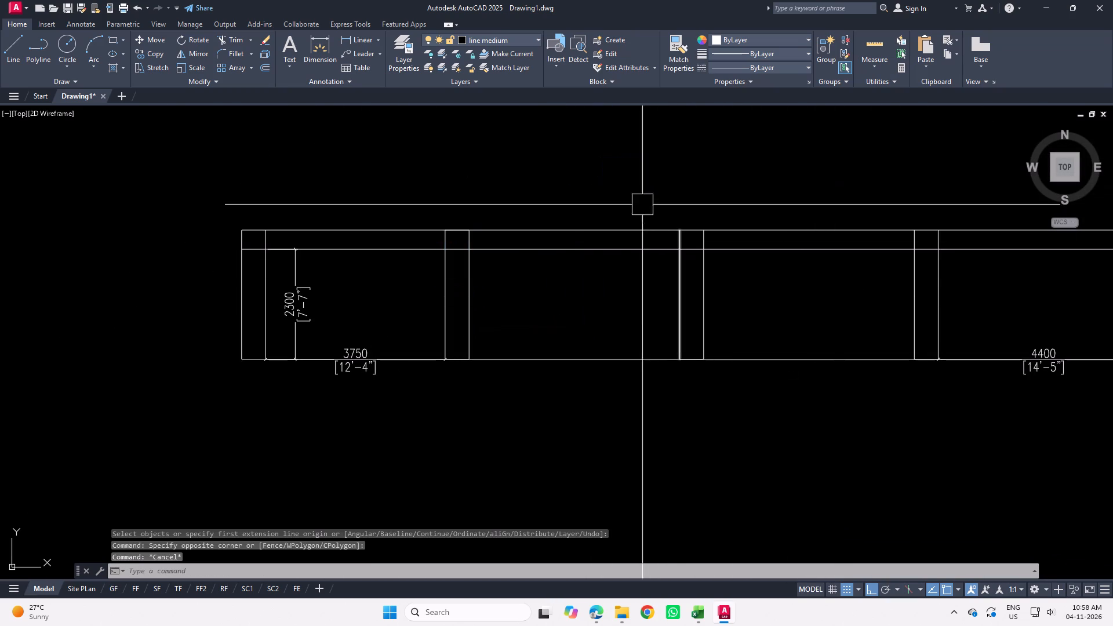
Copy the frame's middle column outline straight down into the empty area below the elevation.
{"action": "left_click_drag", "start_coordinate": [642, 205], "coordinate": [681, 276]}
{"action": "left_click", "coordinate": [809, 485]}
{"action": "middle_click_drag", "start_coordinate": [782, 491], "coordinate": [786, 473]}
{"action": "key", "text": "c"}
{"action": "key", "text": "o"}
{"action": "key", "text": "space"}
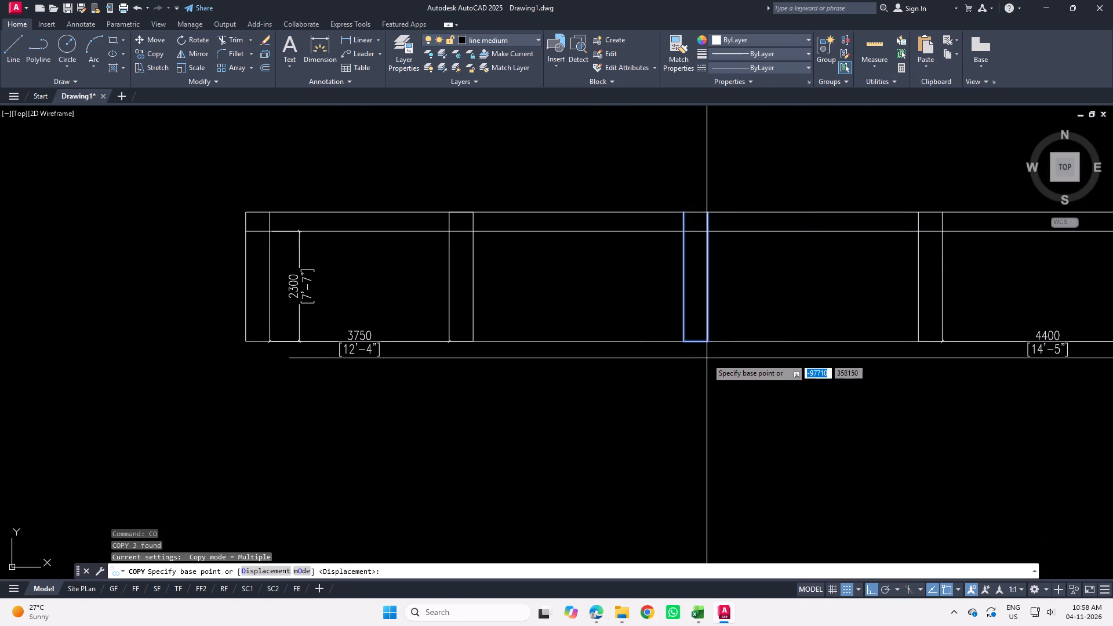
{"action": "left_click", "coordinate": [697, 337]}
{"action": "scroll", "coordinate": [670, 416], "scroll_direction": "down", "scroll_amount": 3}
{"action": "left_click", "coordinate": [698, 489]}
{"action": "scroll", "coordinate": [661, 493], "scroll_direction": "up", "scroll_amount": 3}
{"action": "key", "text": "Escape"}
Copy the new column outline horizontally to the right at a distance of 4453.
{"action": "left_click_drag", "start_coordinate": [678, 299], "coordinate": [718, 443]}
{"action": "left_click", "coordinate": [833, 567]}
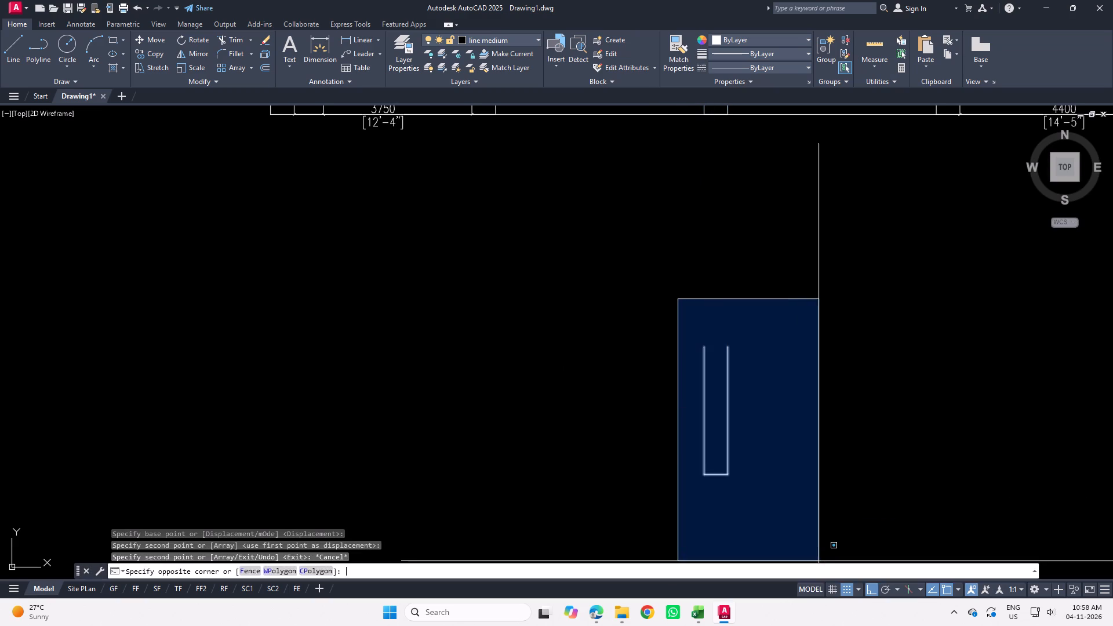
{"action": "middle_click_drag", "start_coordinate": [818, 550], "coordinate": [803, 520]}
{"action": "left_click", "coordinate": [806, 476]}
{"action": "middle_click_drag", "start_coordinate": [812, 479], "coordinate": [810, 491]}
{"action": "type", "text": "co"}
{"action": "key", "text": "space"}
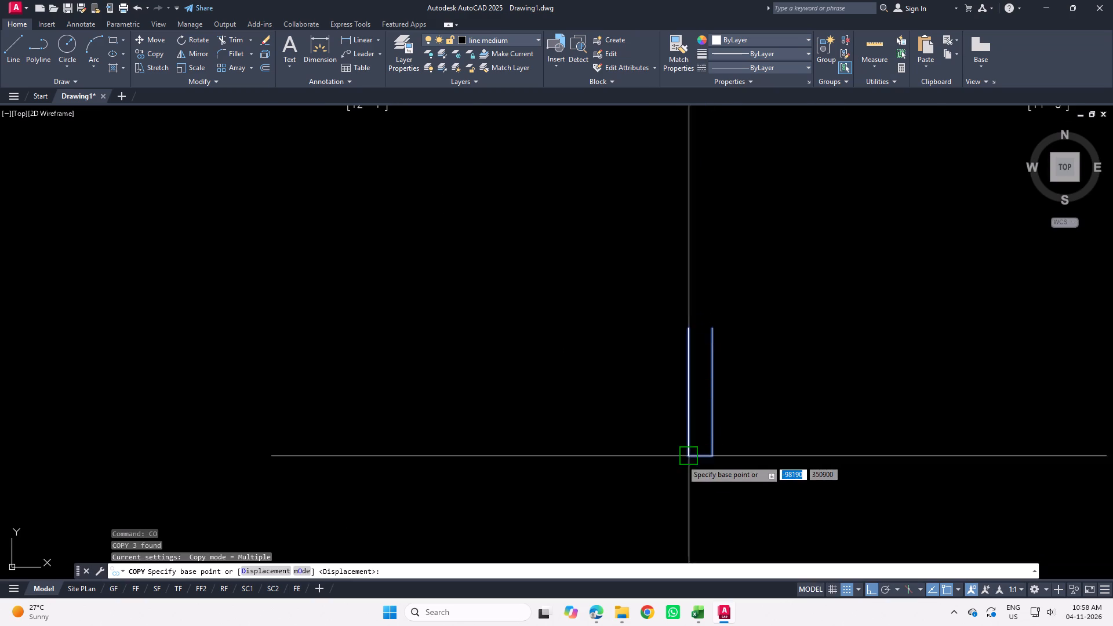
{"action": "left_click", "coordinate": [704, 455]}
{"action": "type", "text": "4453"}
{"action": "key", "text": "Return"}
{"action": "key", "text": "Escape"}
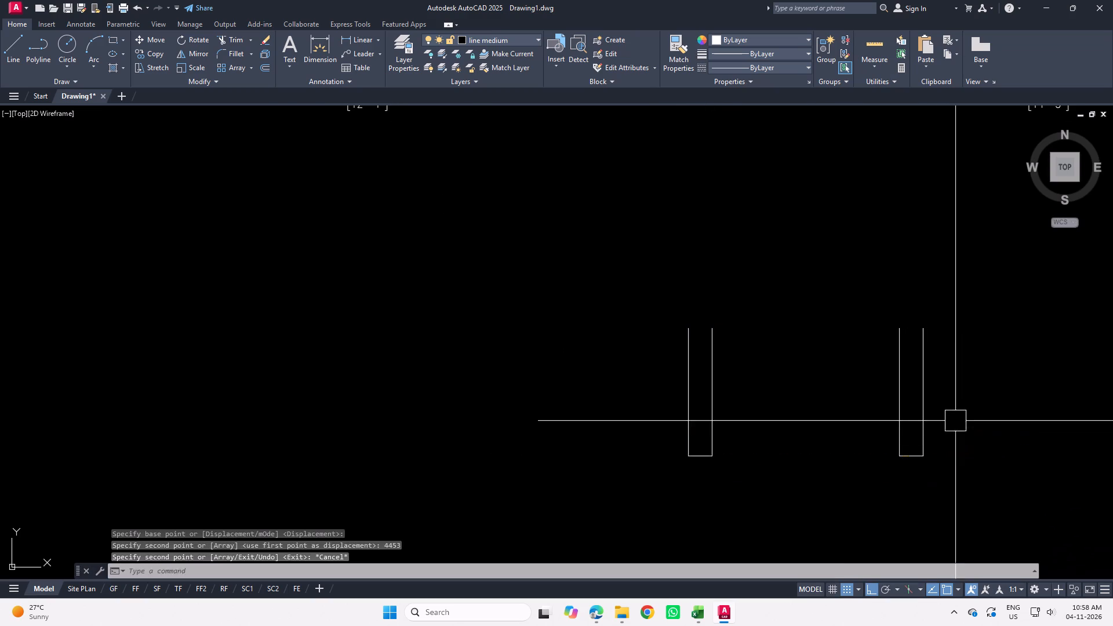
Copy the second column outline to the right at the same 4453 spacing, using the columns' bottom midpoints as reference.
{"action": "left_click_drag", "start_coordinate": [955, 418], "coordinate": [915, 444]}
{"action": "left_click", "coordinate": [842, 488]}
{"action": "key", "text": "c"}
{"action": "key", "text": "o"}
{"action": "key", "text": "space"}
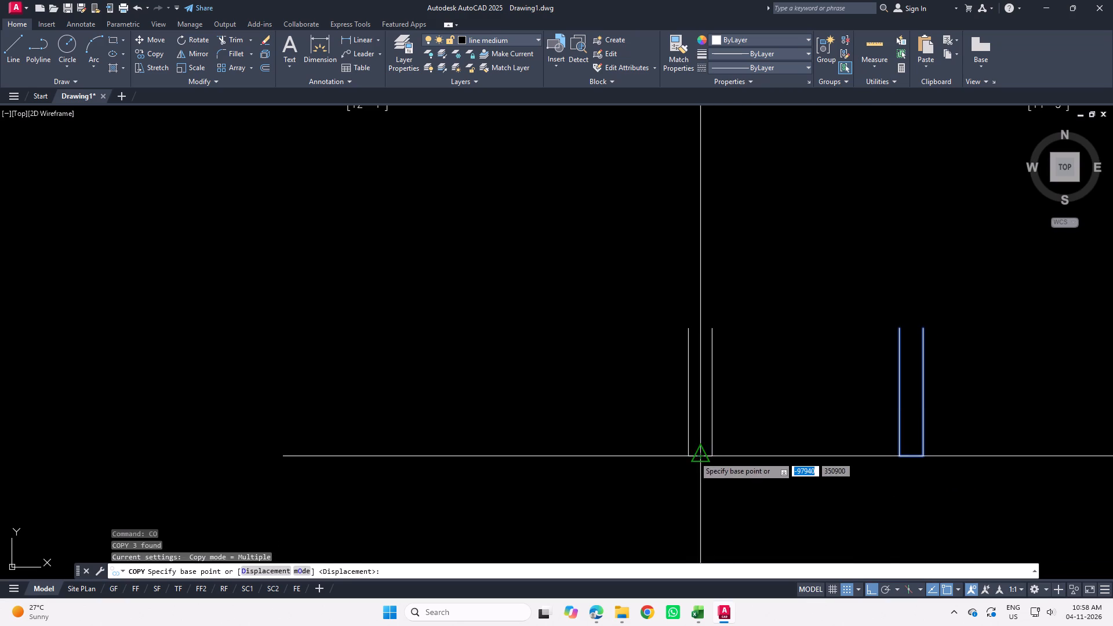
{"action": "left_click", "coordinate": [694, 456]}
{"action": "left_click", "coordinate": [918, 460]}
{"action": "key", "text": "ctrl+z"}
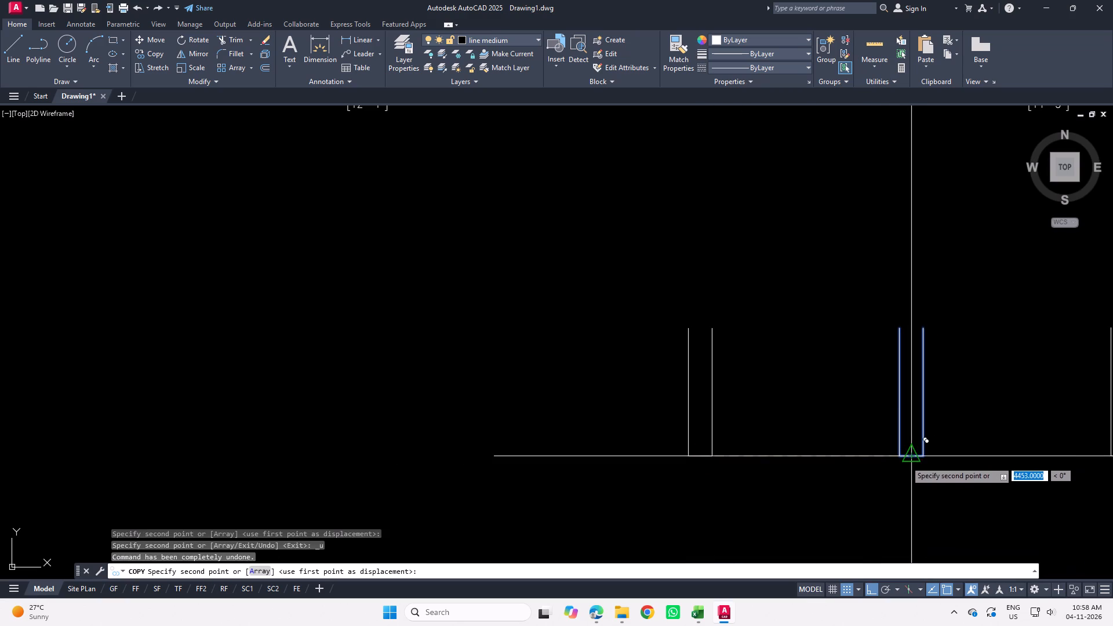
{"action": "left_click", "coordinate": [907, 460]}
{"action": "key", "text": "Escape"}
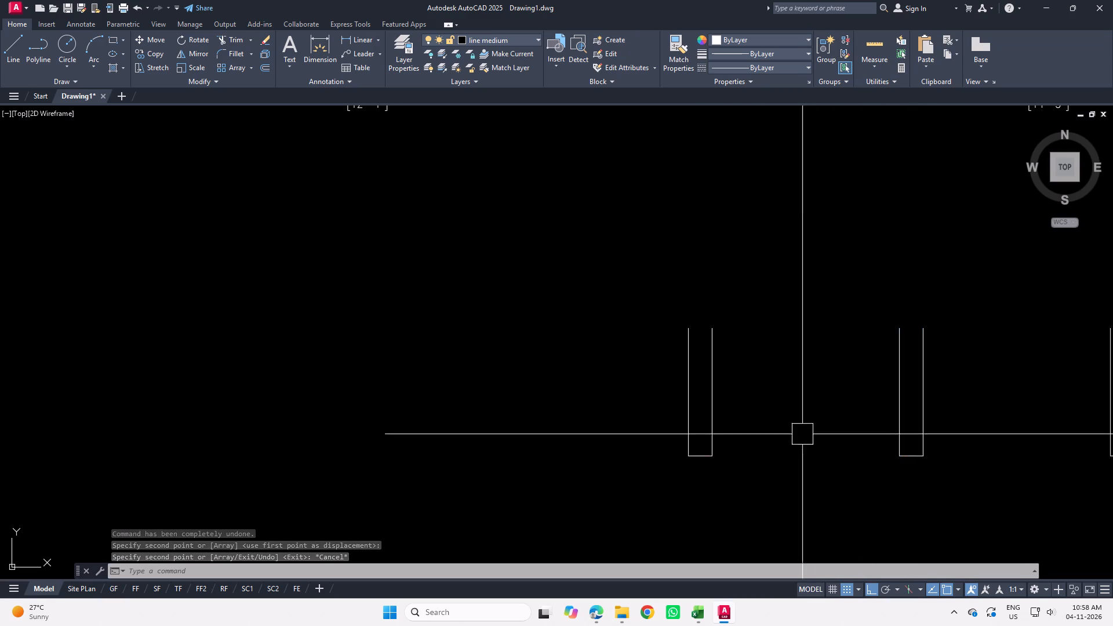
Copy the frame's two long top beam lines onto the three new columns, aligning their right end with the last column's top-right corner.
{"action": "scroll", "coordinate": [802, 433], "scroll_direction": "down", "scroll_amount": 3}
{"action": "middle_click_drag", "start_coordinate": [830, 250], "coordinate": [809, 268]}
{"action": "scroll", "coordinate": [809, 263], "scroll_direction": "up", "scroll_amount": 2}
{"action": "middle_click_drag", "start_coordinate": [810, 293], "coordinate": [793, 279]}
{"action": "left_click_drag", "start_coordinate": [836, 172], "coordinate": [819, 225]}
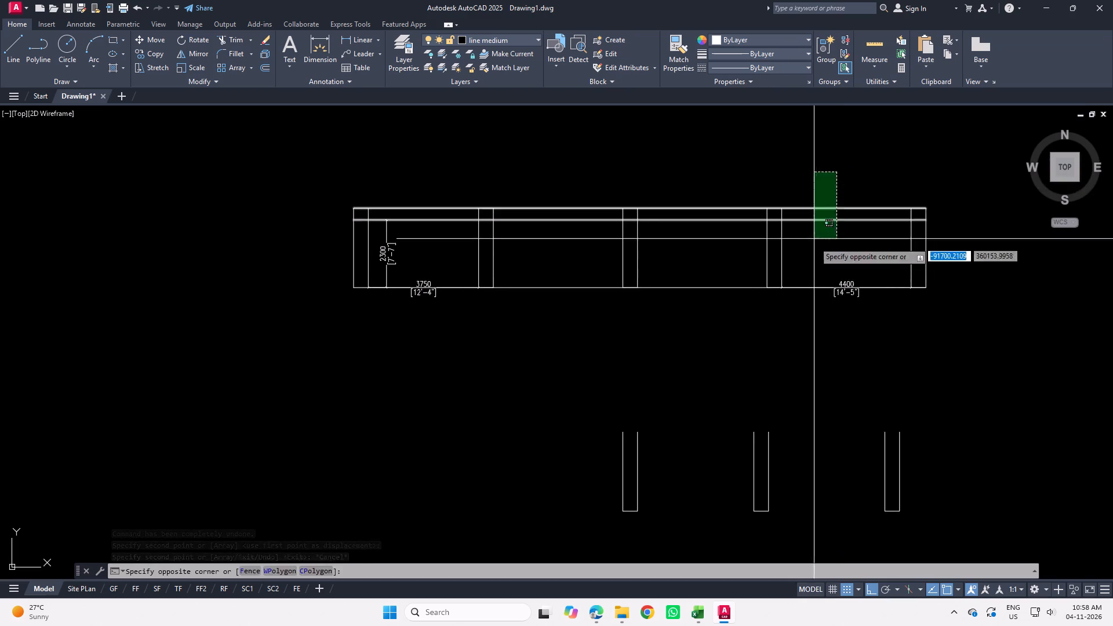
{"action": "left_click", "coordinate": [814, 241]}
{"action": "middle_click_drag", "start_coordinate": [851, 245], "coordinate": [844, 260]}
{"action": "type", "text": "co"}
{"action": "key", "text": "space"}
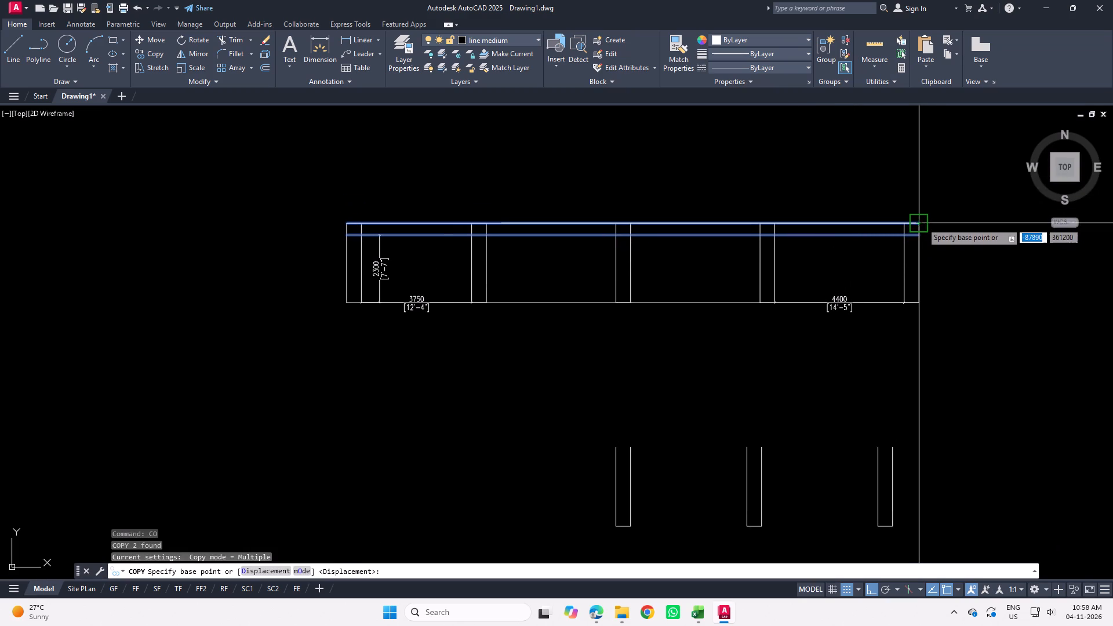
{"action": "left_click", "coordinate": [922, 223]}
{"action": "left_click", "coordinate": [890, 447]}
{"action": "key", "text": "Escape"}
{"action": "middle_click_drag", "start_coordinate": [872, 459], "coordinate": [895, 406]}
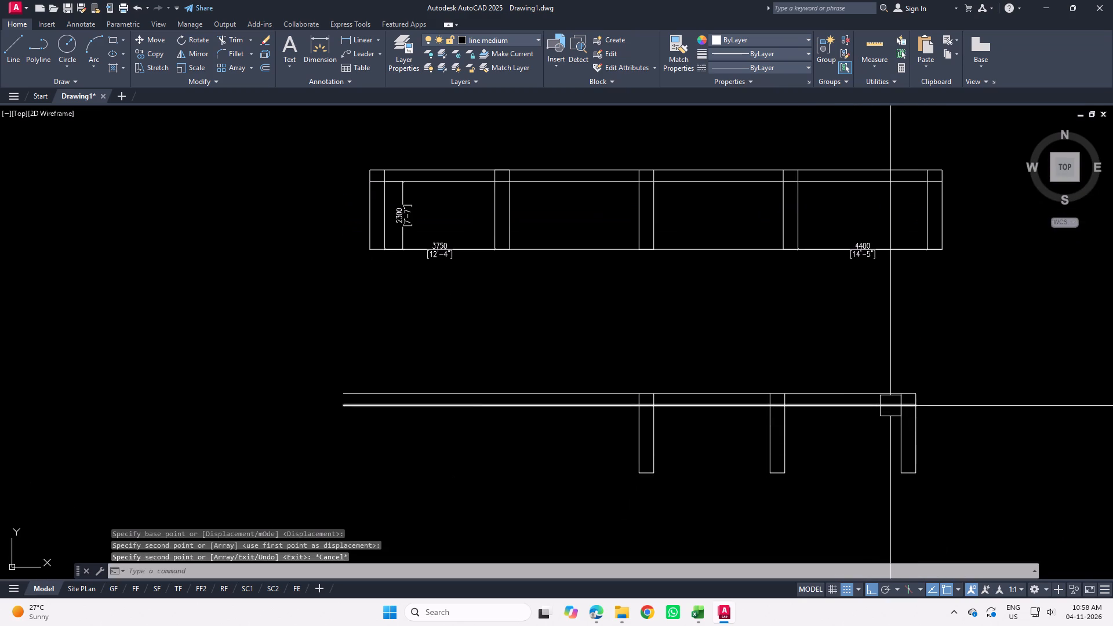
Trim the parts of both copied beam lines that extend left of the first new column.
{"action": "key", "text": "t"}
{"action": "key", "text": "r"}
{"action": "key", "text": "space"}
{"action": "left_click_drag", "start_coordinate": [591, 346], "coordinate": [610, 518]}
{"action": "middle_click_drag", "start_coordinate": [675, 476], "coordinate": [658, 326]}
{"action": "key", "text": "Escape"}
{"action": "middle_click_drag", "start_coordinate": [715, 355], "coordinate": [711, 373]}
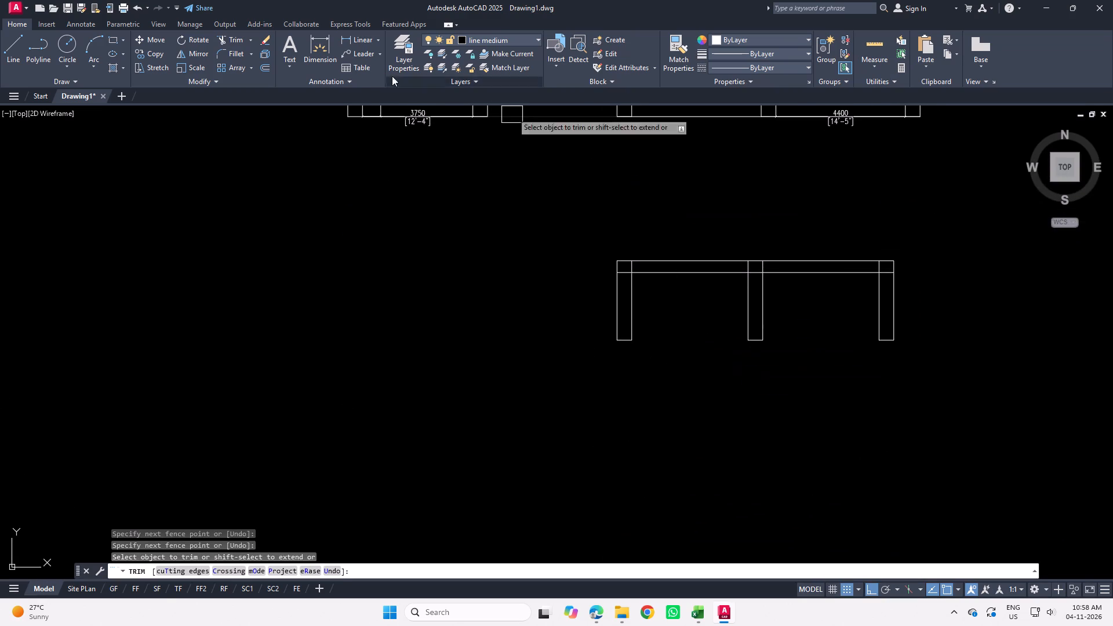
{"action": "key", "text": "space"}
Check the spacing between the first two new columns with a temporary dimension from the first column's inner bottom corner.
{"action": "left_click", "coordinate": [323, 53]}
{"action": "scroll", "coordinate": [674, 331], "scroll_direction": "up", "scroll_amount": 2}
{"action": "key", "text": "Escape"}
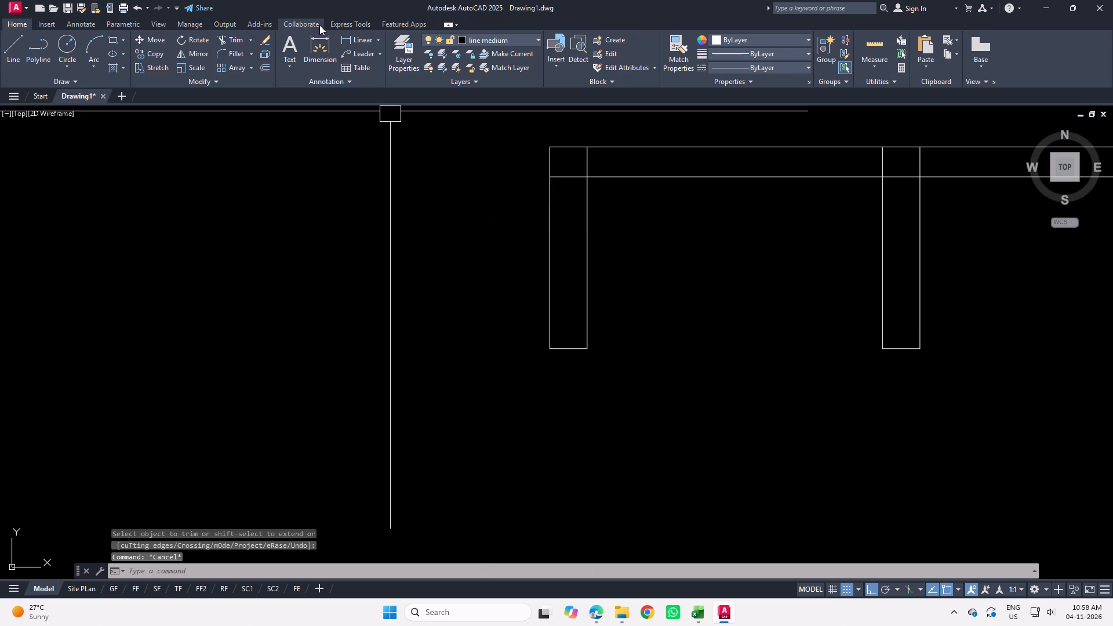
{"action": "left_click", "coordinate": [321, 42]}
{"action": "left_click_drag", "start_coordinate": [586, 351], "coordinate": [595, 353]}
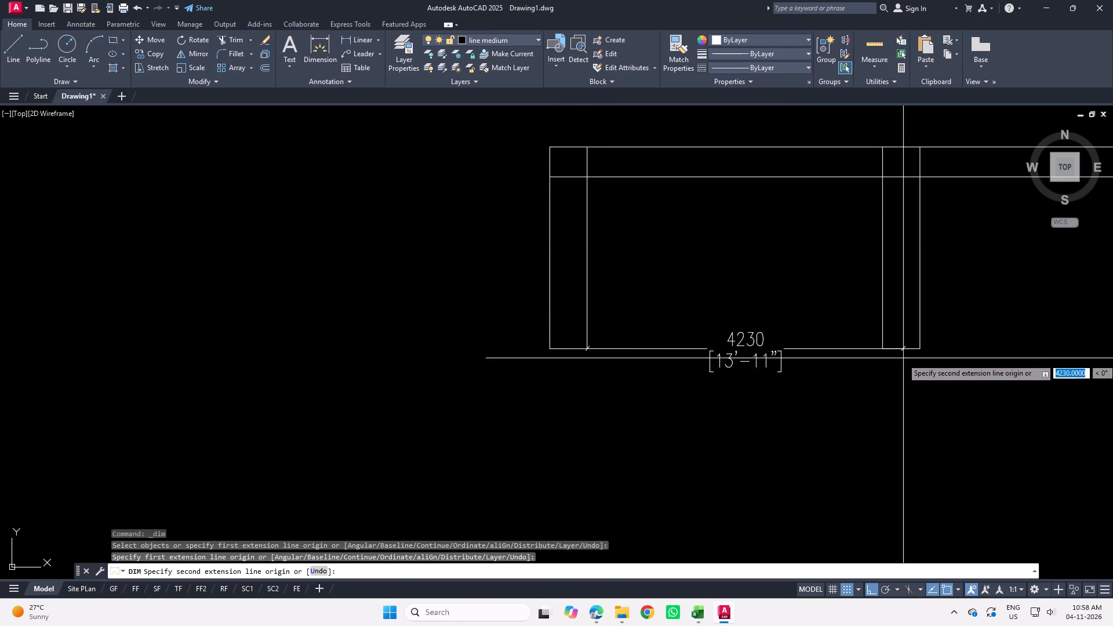
{"action": "key", "text": "Escape"}
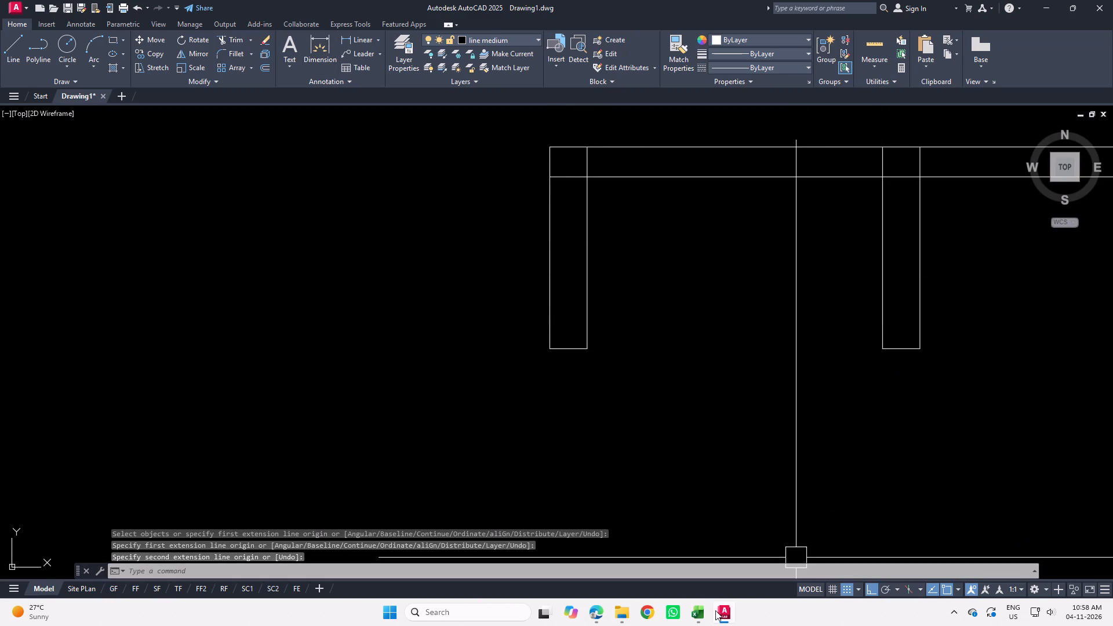
Switch to the Excel estimate and enter 7.906 in E150 and 2.3 in F150, below the Wall Reinforcement row.
{"action": "left_click", "coordinate": [694, 613]}
{"action": "left_click", "coordinate": [230, 309]}
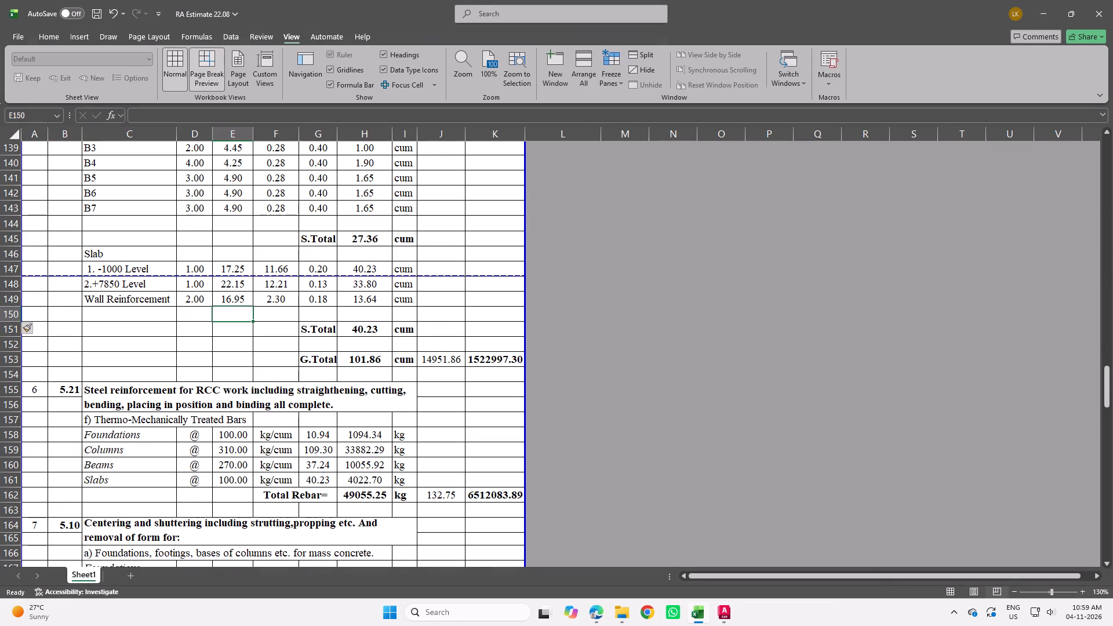
{"action": "key", "text": "7"}
{"action": "type", "text": ".906"}
{"action": "left_click", "coordinate": [290, 315]}
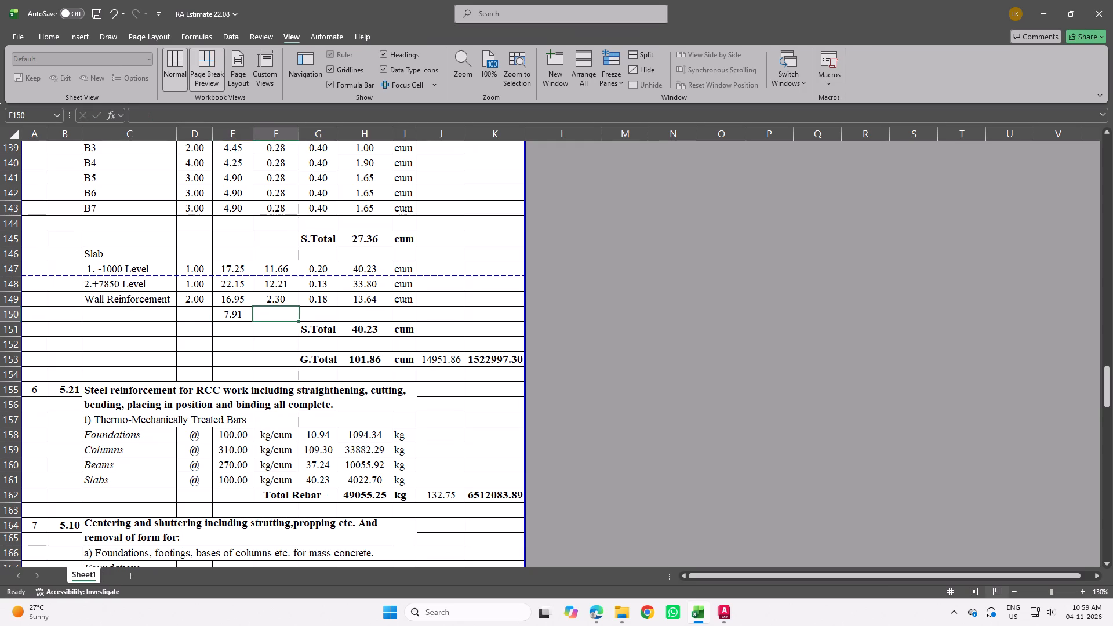
{"action": "type", "text": "2.3"}
{"action": "key", "text": "Return"}
Fill G149:I149 down into row 150 and enter 2 as that row's quantity in D150.
{"action": "left_click", "coordinate": [318, 312]}
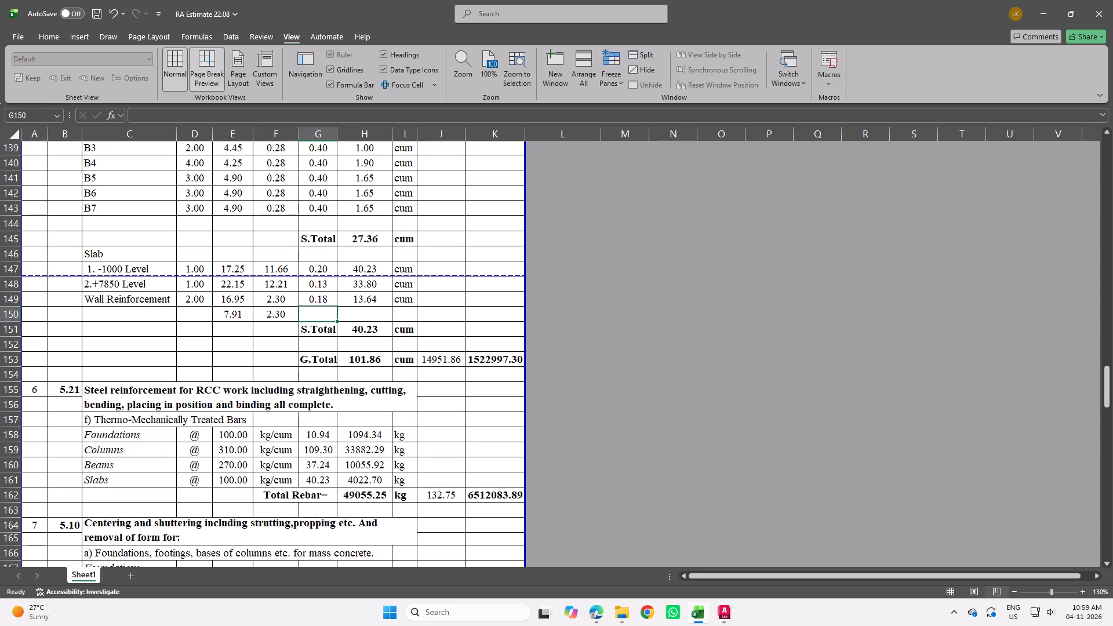
{"action": "left_click_drag", "start_coordinate": [317, 298], "coordinate": [381, 301]}
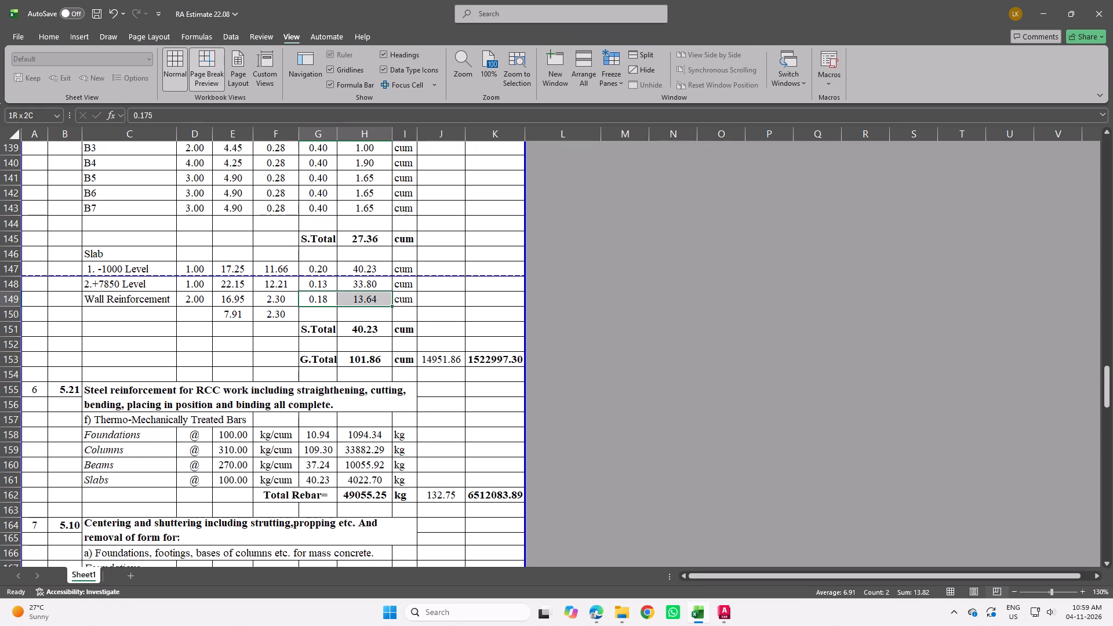
{"action": "left_click_drag", "start_coordinate": [381, 301], "coordinate": [409, 303]}
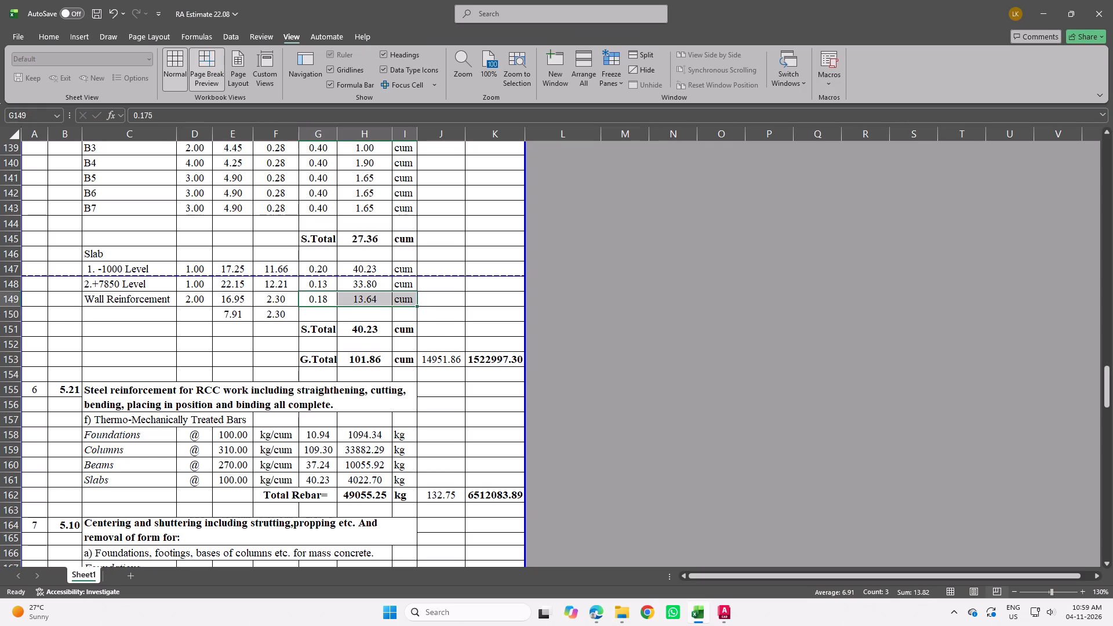
{"action": "left_click_drag", "start_coordinate": [414, 306], "coordinate": [417, 325]}
{"action": "left_click", "coordinate": [210, 314]}
{"action": "key", "text": "2"}
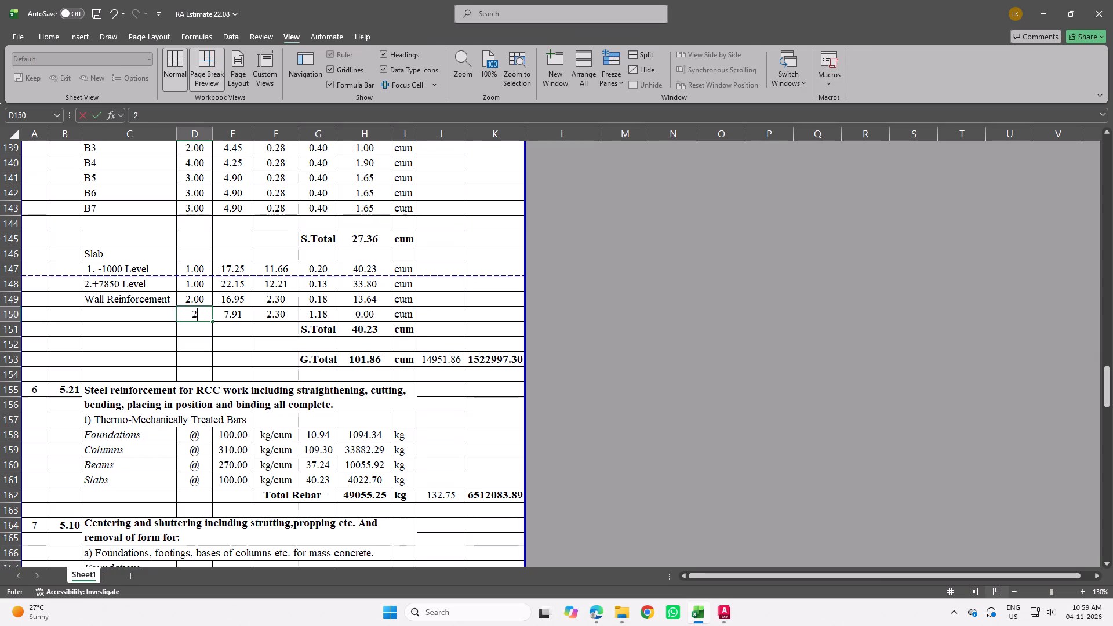
{"action": "key", "text": "Return"}
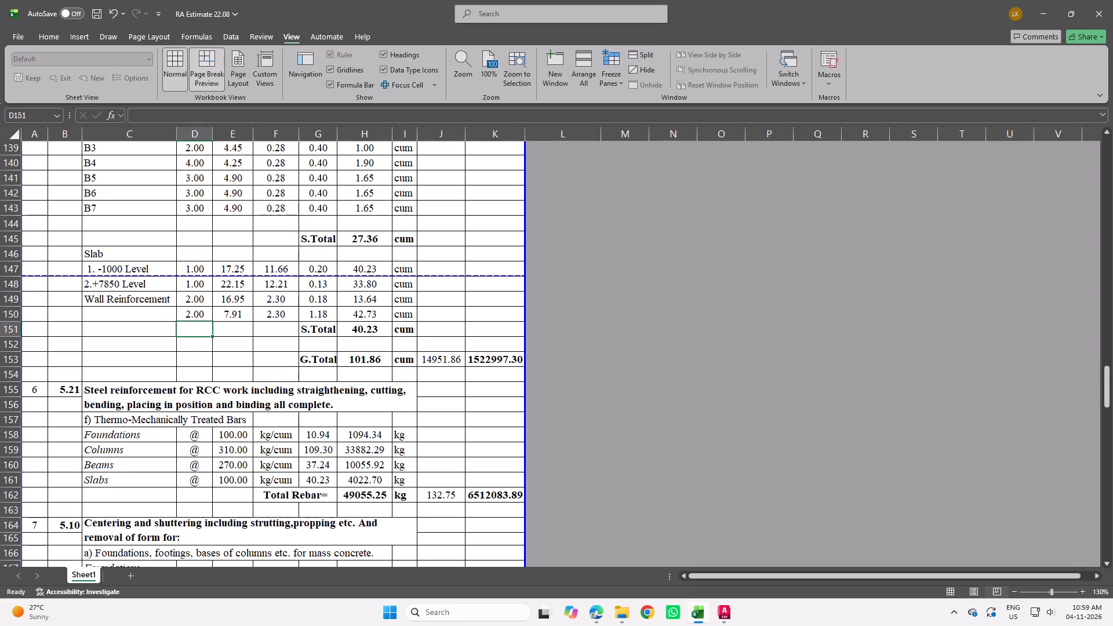
Extend the slab subtotal's reference in H151 from H147 down through H150.
{"action": "scroll", "coordinate": [221, 255], "scroll_direction": "up", "scroll_amount": 3}
{"action": "scroll", "coordinate": [234, 254], "scroll_direction": "down", "scroll_amount": 2}
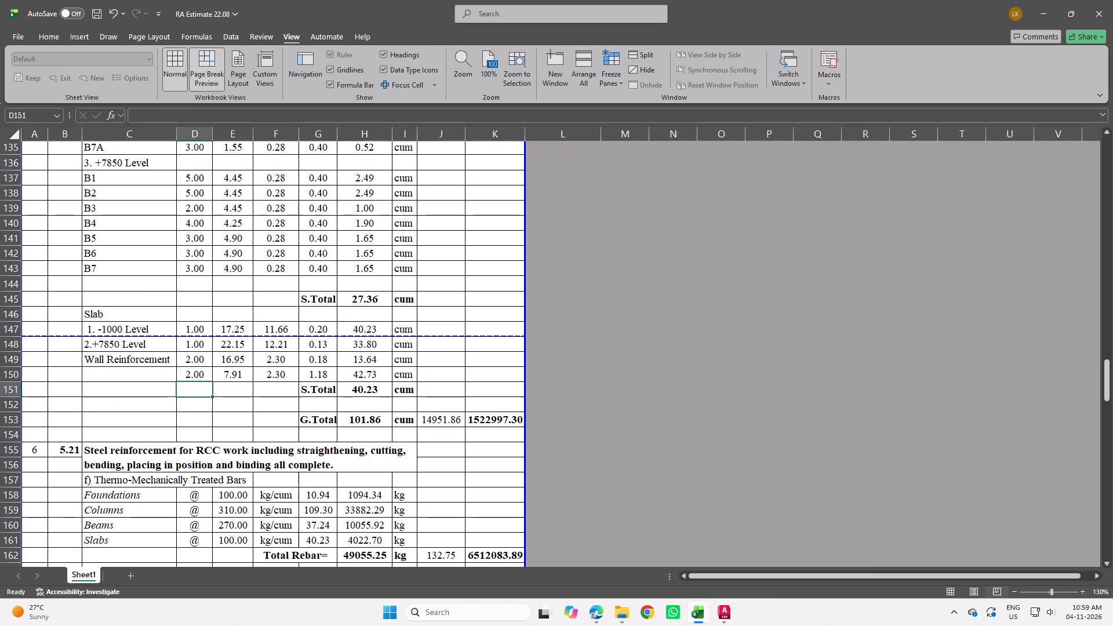
{"action": "scroll", "coordinate": [292, 281], "scroll_direction": "down", "scroll_amount": 2}
{"action": "scroll", "coordinate": [422, 321], "scroll_direction": "down", "scroll_amount": 1}
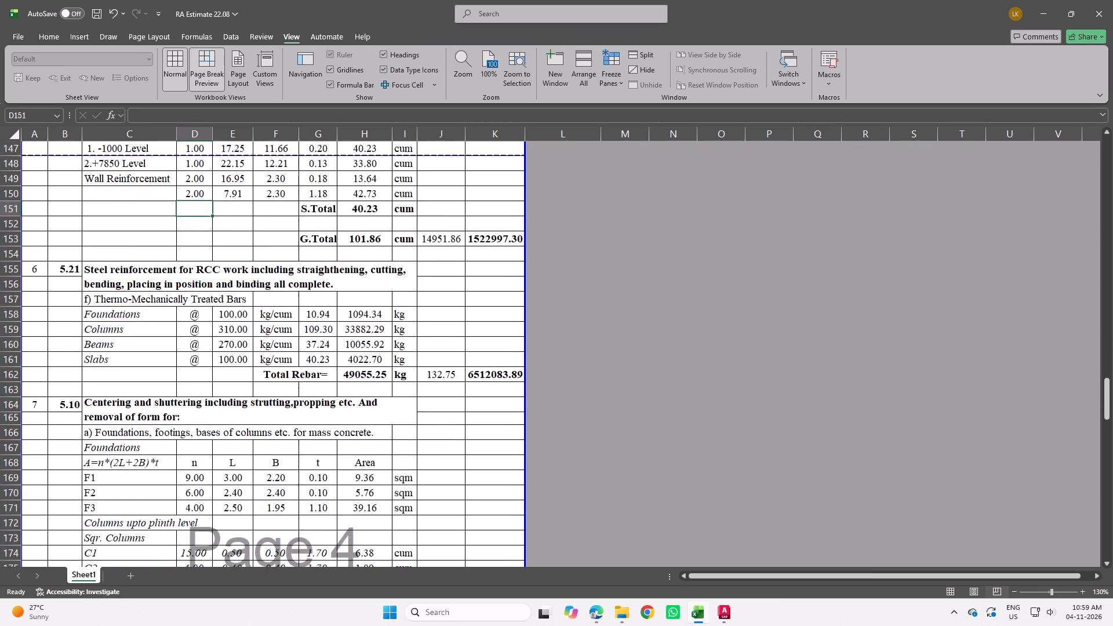
{"action": "scroll", "coordinate": [416, 326], "scroll_direction": "up", "scroll_amount": 1}
{"action": "left_click", "coordinate": [359, 264]}
{"action": "double_click", "coordinate": [369, 272]}
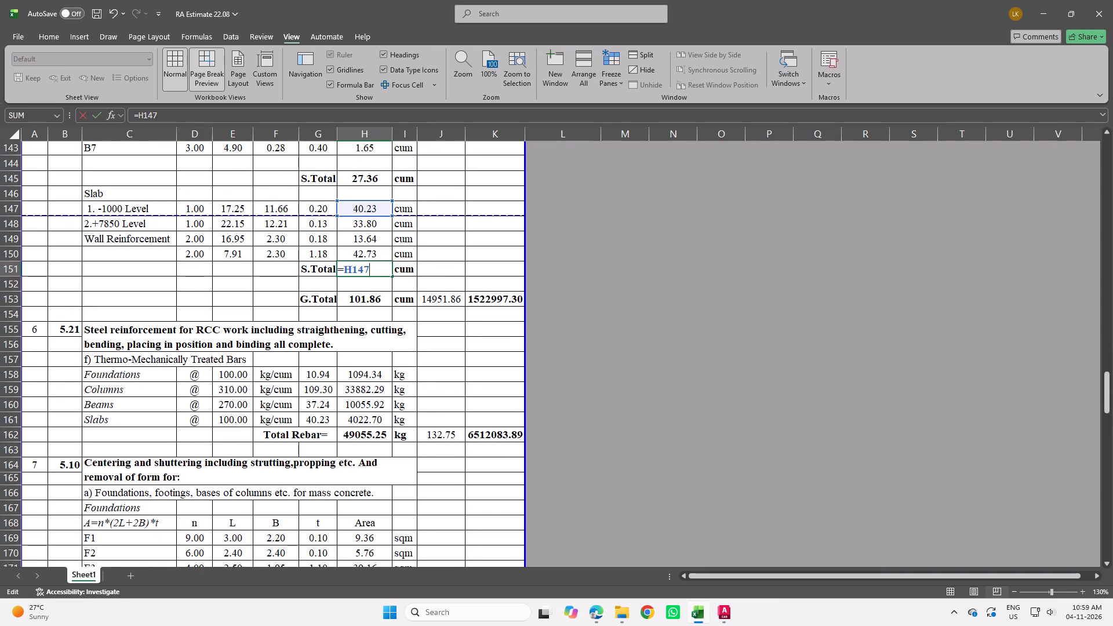
{"action": "scroll", "coordinate": [374, 265], "scroll_direction": "up", "scroll_amount": 2}
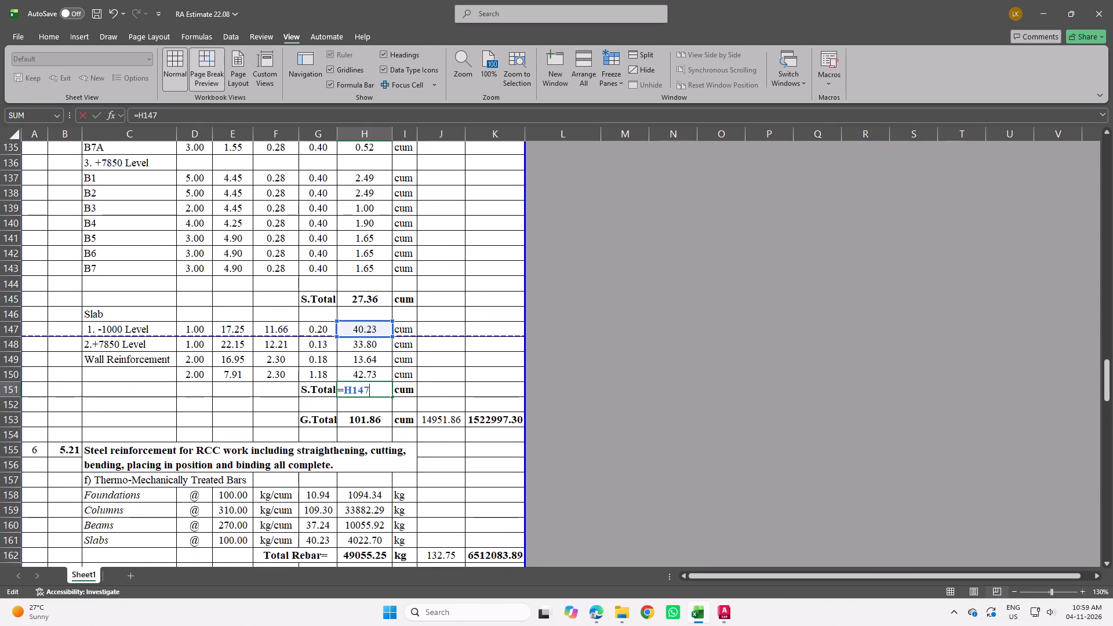
{"action": "left_click_drag", "start_coordinate": [391, 336], "coordinate": [394, 382]}
{"action": "key", "text": "Return"}
Extend the beam subtotal in H145 to sum H116:H143.
{"action": "double_click", "coordinate": [380, 301]}
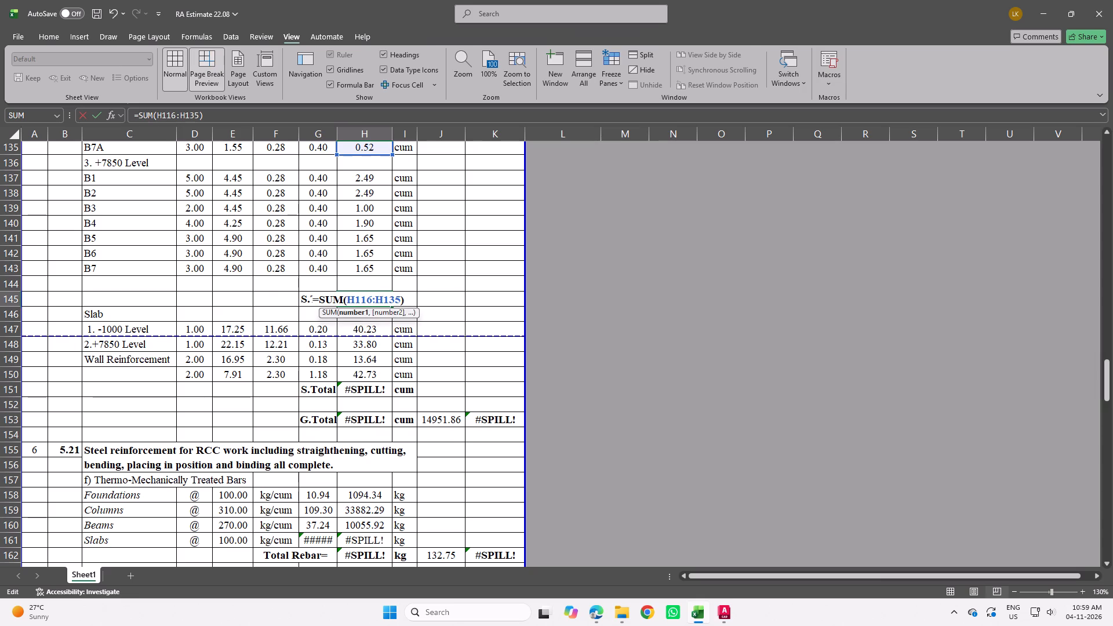
{"action": "left_click_drag", "start_coordinate": [391, 154], "coordinate": [397, 279]}
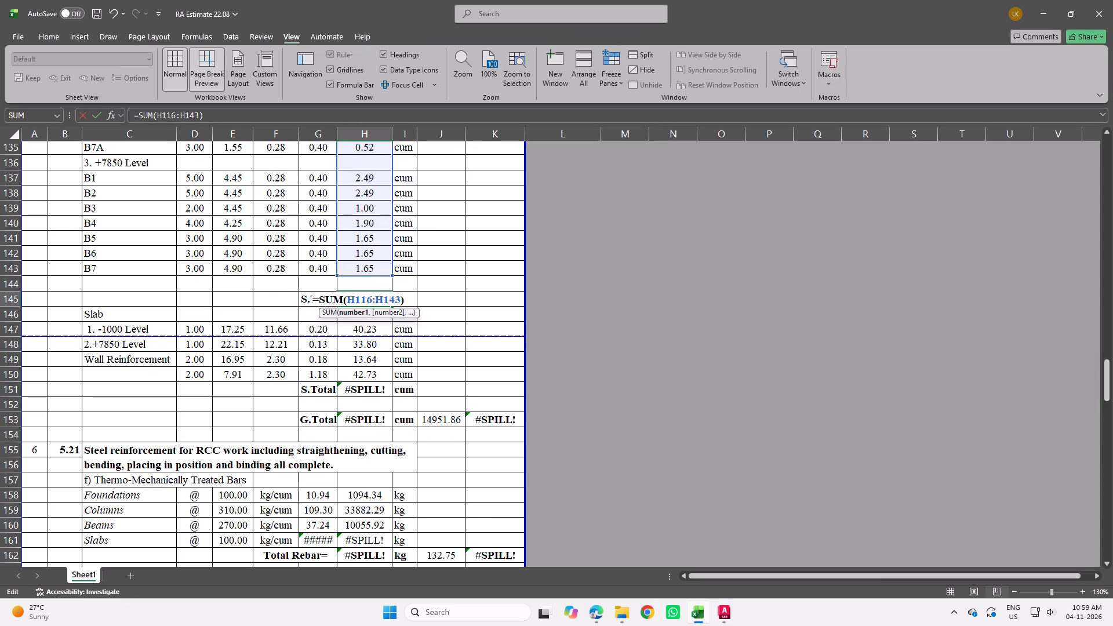
{"action": "key", "text": "Return"}
Extend the total of the columns above plinth level in H114 to include the last C2 row, H113.
{"action": "scroll", "coordinate": [482, 286], "scroll_direction": "up", "scroll_amount": 2}
{"action": "scroll", "coordinate": [414, 315], "scroll_direction": "up", "scroll_amount": 4}
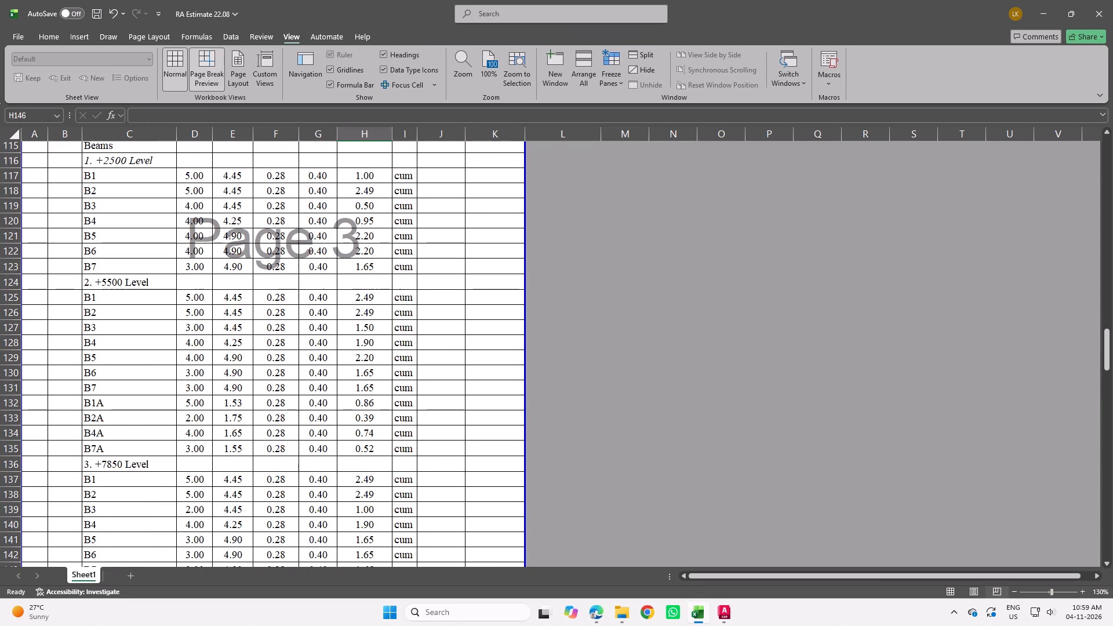
{"action": "double_click", "coordinate": [370, 310]}
{"action": "key", "text": "Escape"}
{"action": "scroll", "coordinate": [391, 309], "scroll_direction": "up", "scroll_amount": 2}
{"action": "left_click", "coordinate": [380, 303]}
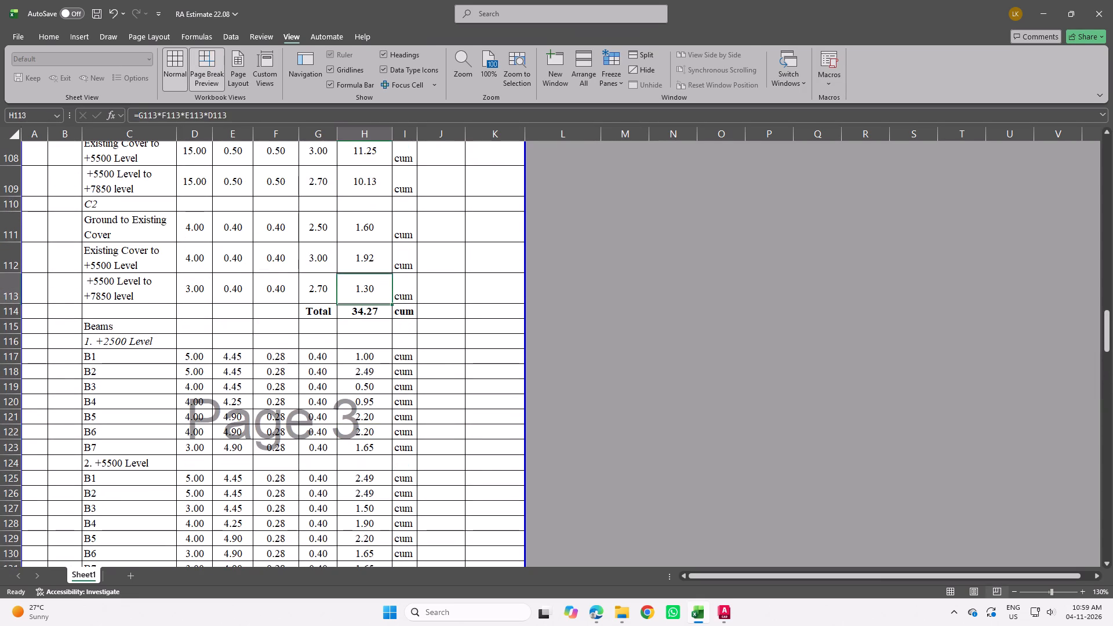
{"action": "left_click", "coordinate": [379, 310]}
{"action": "double_click", "coordinate": [373, 311]}
{"action": "scroll", "coordinate": [374, 311], "scroll_direction": "up", "scroll_amount": 1}
{"action": "left_click_drag", "start_coordinate": [392, 332], "coordinate": [397, 361]}
{"action": "key", "text": "Return"}
Check which cells the S.Total formula in H101 adds up, leaving it as is.
{"action": "scroll", "coordinate": [420, 350], "scroll_direction": "up", "scroll_amount": 3}
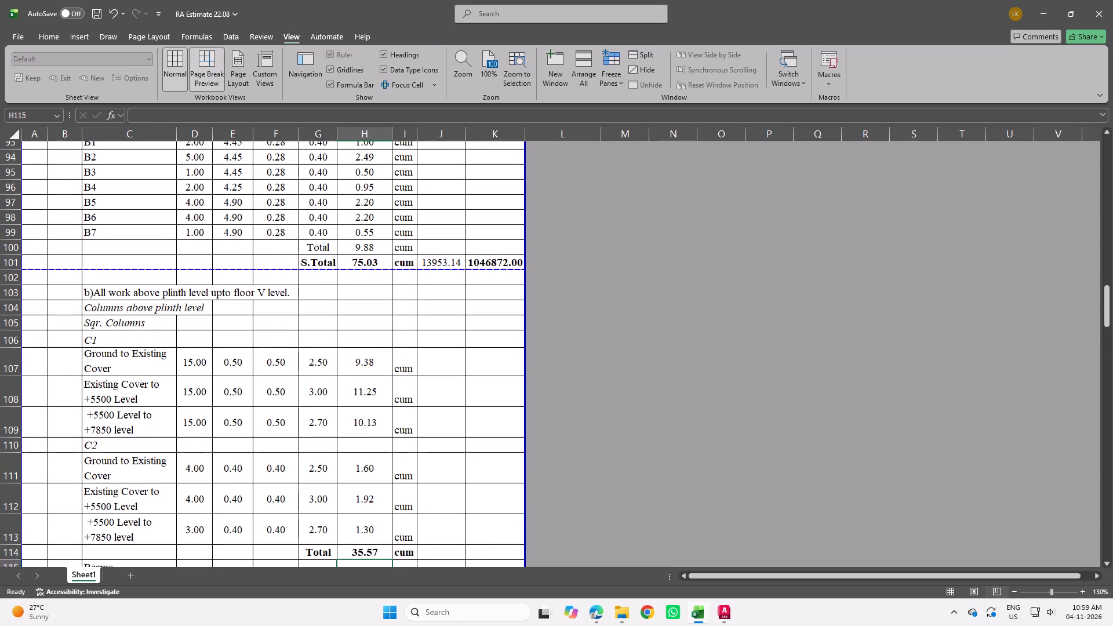
{"action": "double_click", "coordinate": [368, 265]}
{"action": "scroll", "coordinate": [380, 265], "scroll_direction": "up", "scroll_amount": 5}
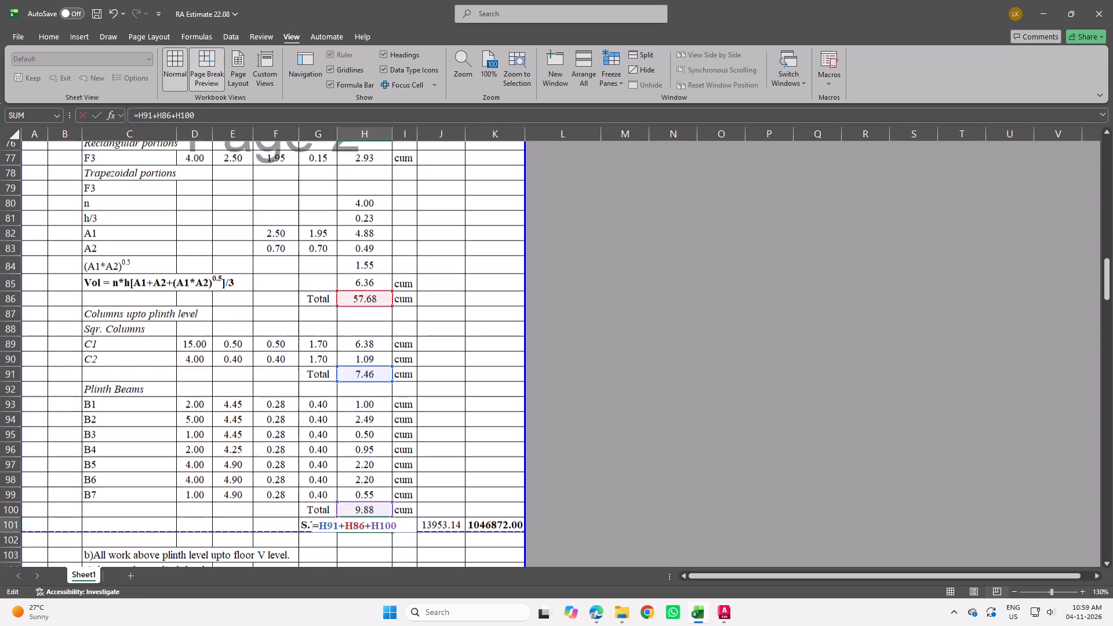
{"action": "scroll", "coordinate": [411, 287], "scroll_direction": "up", "scroll_amount": 3}
{"action": "scroll", "coordinate": [421, 303], "scroll_direction": "down", "scroll_amount": 20}
{"action": "scroll", "coordinate": [421, 303], "scroll_direction": "down", "scroll_amount": 1}
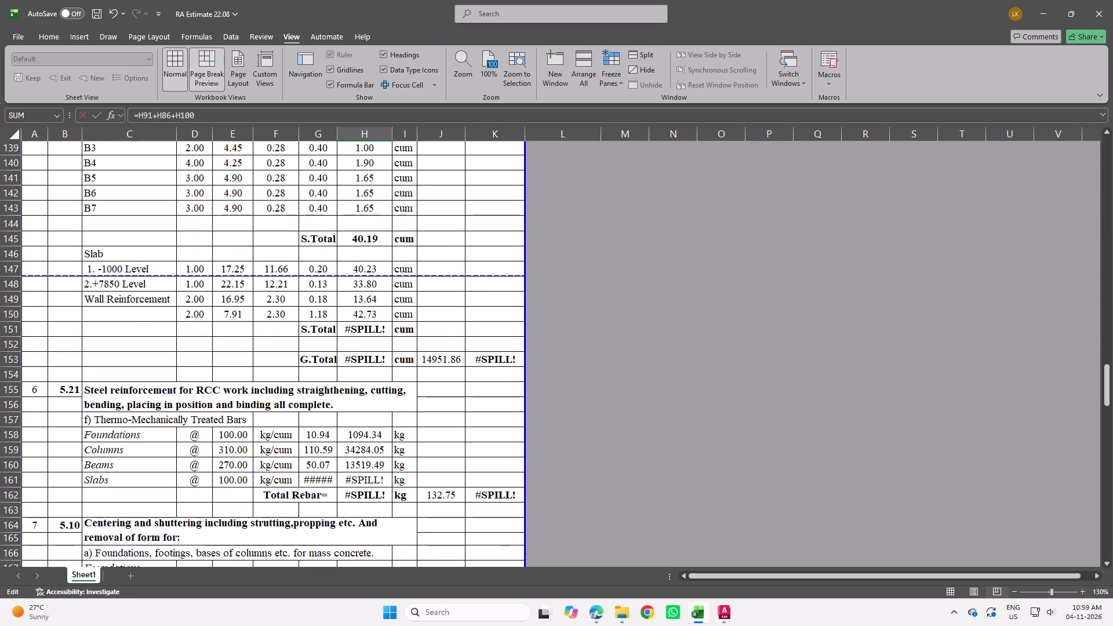
{"action": "left_click", "coordinate": [505, 356]}
{"action": "key", "text": "Escape"}
Inspect the slab subtotal formula in H151 and widen column H slightly.
{"action": "double_click", "coordinate": [376, 327]}
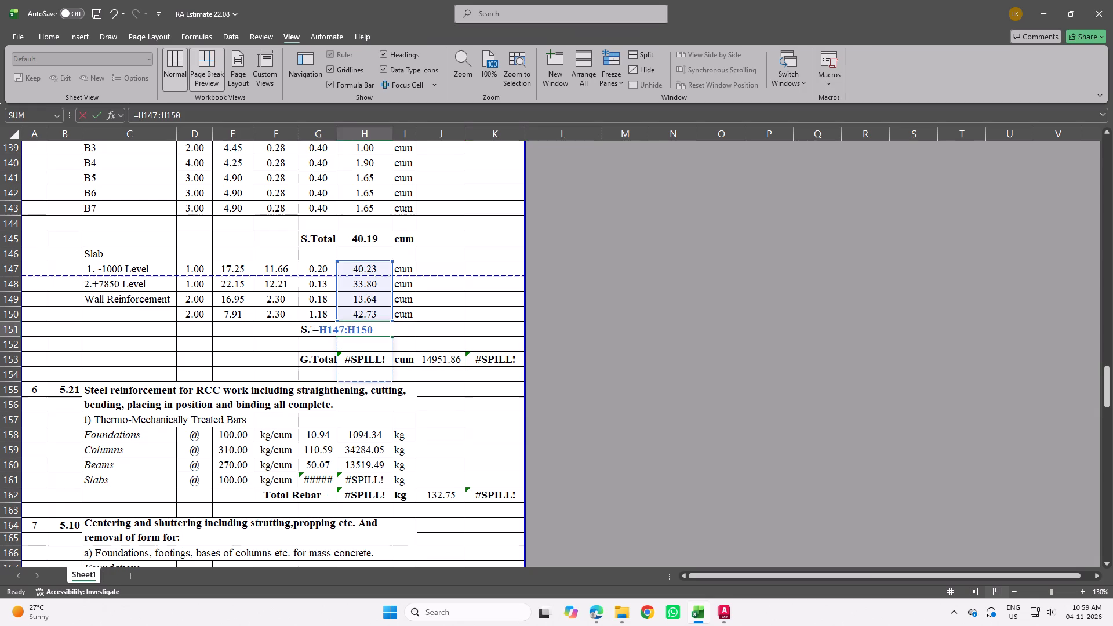
{"action": "key", "text": "Escape"}
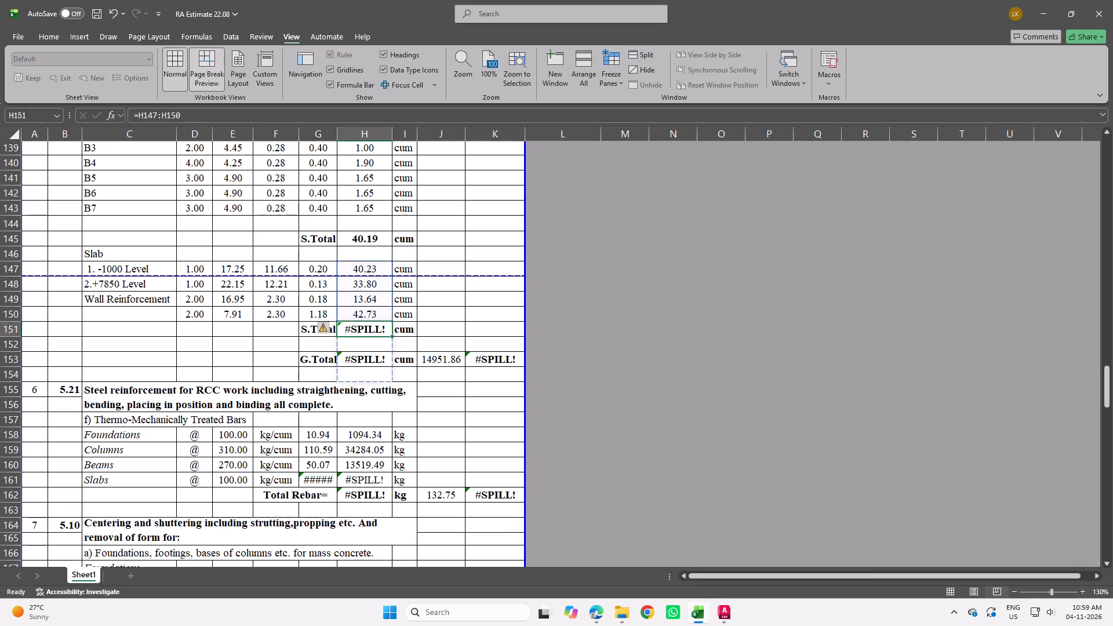
{"action": "left_click_drag", "start_coordinate": [392, 136], "coordinate": [404, 141]}
Turn the slab subtotal in H151 into a sum of H147:H150 using AutoSum.
{"action": "triple_click", "coordinate": [384, 332]}
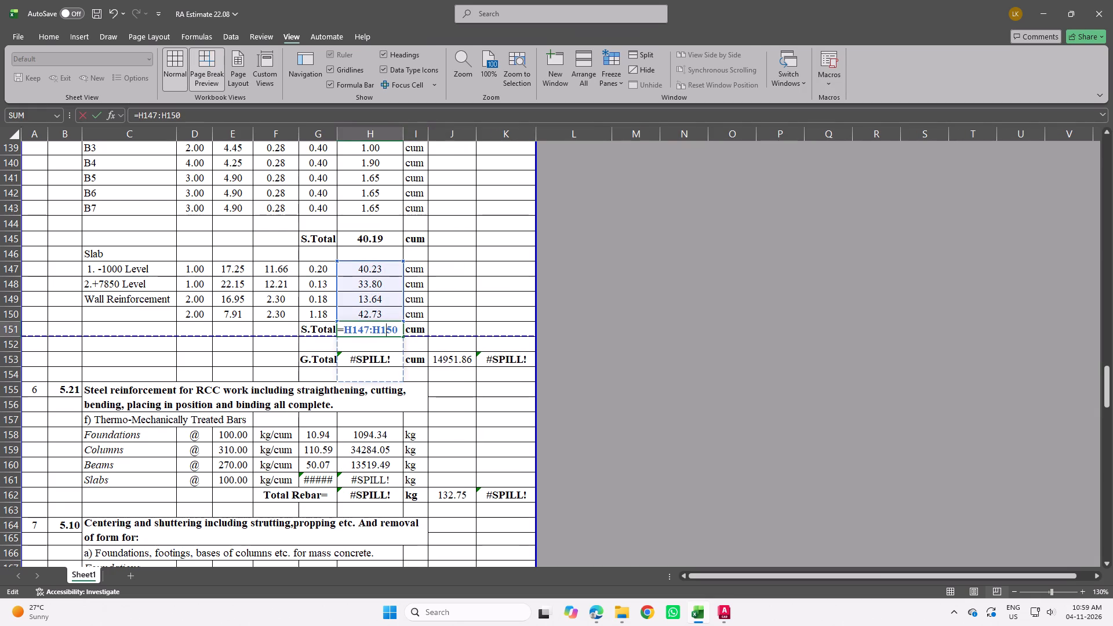
{"action": "key", "text": "Escape"}
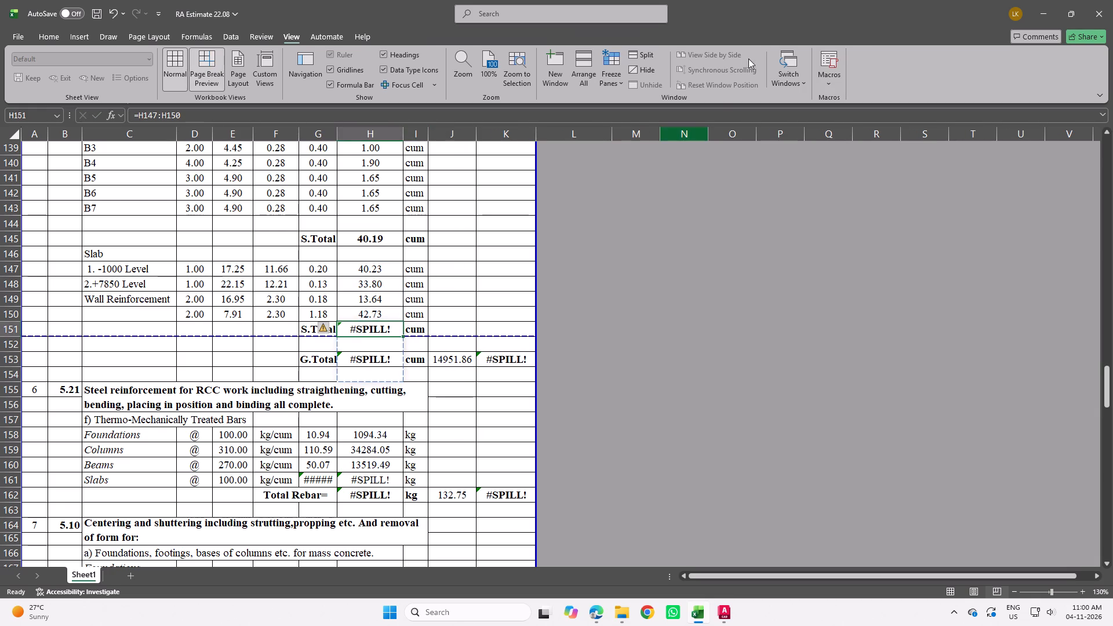
{"action": "left_click", "coordinate": [39, 37]}
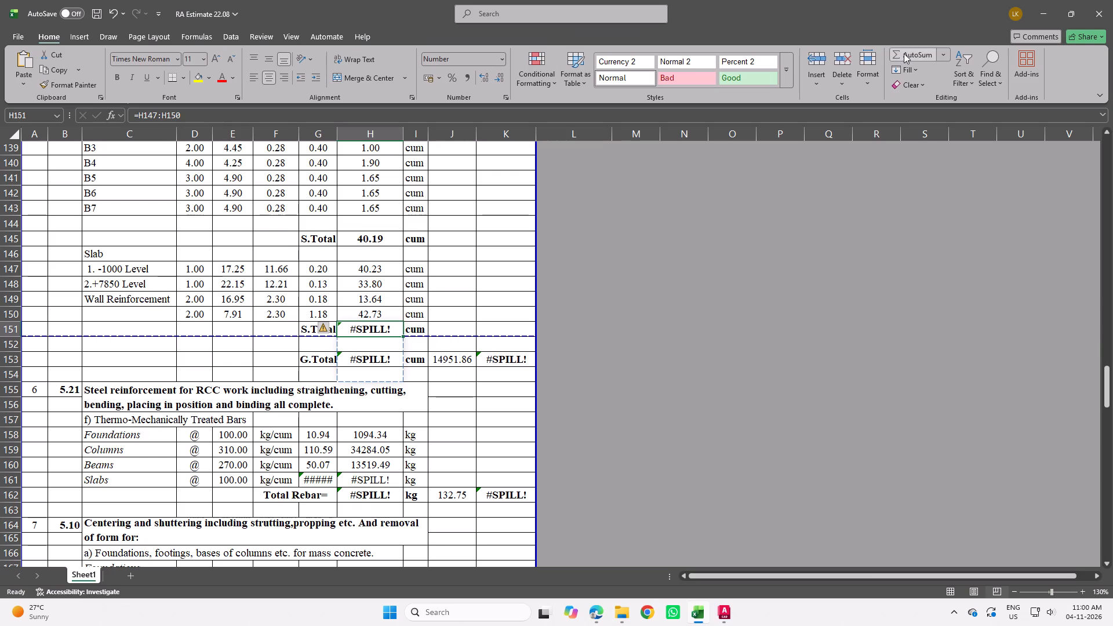
{"action": "double_click", "coordinate": [904, 53]}
{"action": "double_click", "coordinate": [374, 330]}
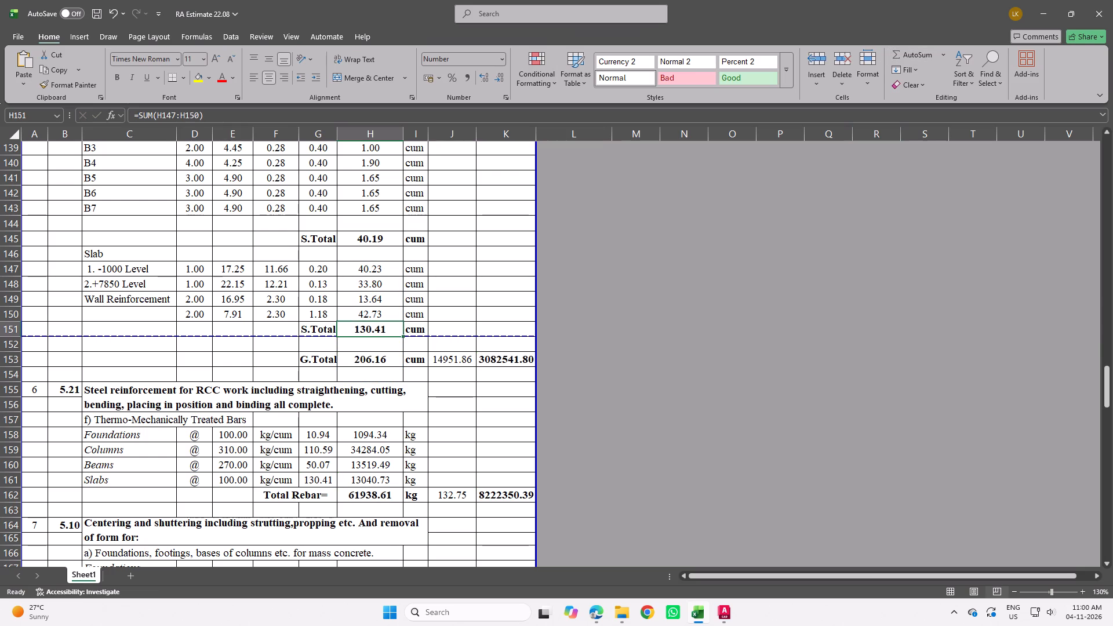
{"action": "key", "text": "Escape"}
Check the references in the G.Total formula in H153 and review the Total Rebar formula in H162.
{"action": "left_click", "coordinate": [377, 361]}
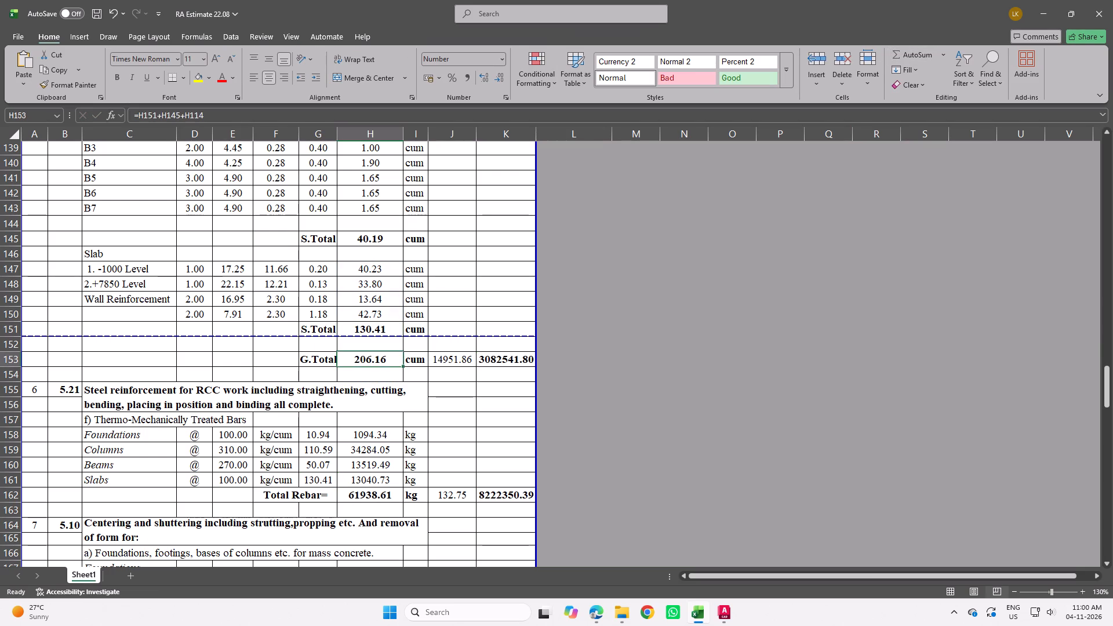
{"action": "double_click", "coordinate": [373, 362]}
{"action": "scroll", "coordinate": [426, 365], "scroll_direction": "up", "scroll_amount": 3}
{"action": "scroll", "coordinate": [435, 367], "scroll_direction": "down", "scroll_amount": 6}
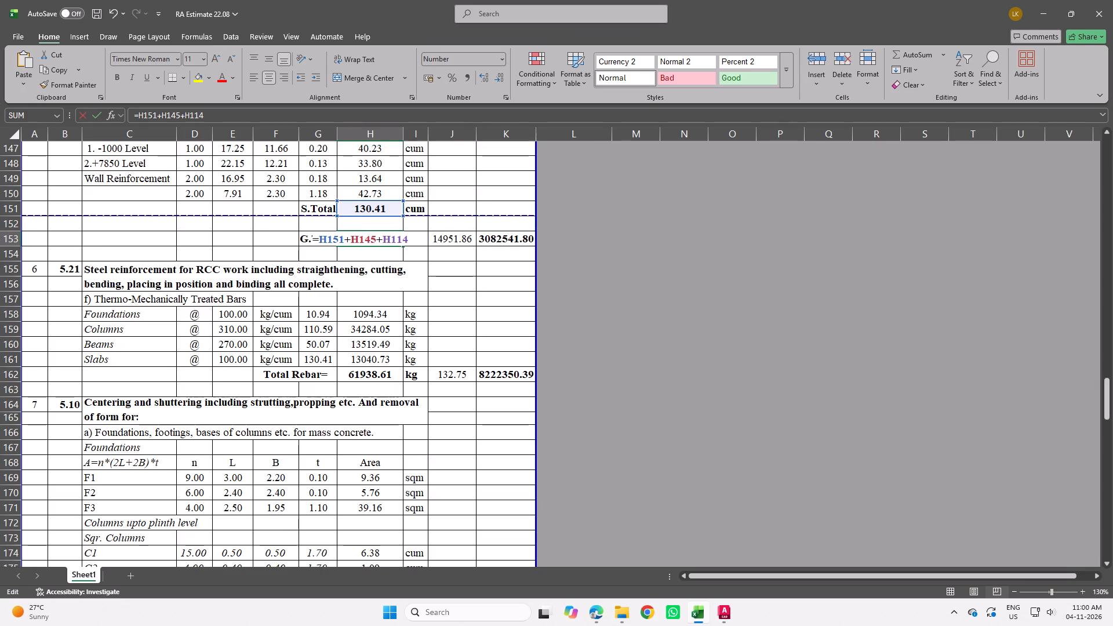
{"action": "key", "text": "Escape"}
{"action": "double_click", "coordinate": [384, 318]}
{"action": "scroll", "coordinate": [410, 322], "scroll_direction": "up", "scroll_amount": 1}
{"action": "key", "text": "Escape"}
{"action": "scroll", "coordinate": [458, 362], "scroll_direction": "down", "scroll_amount": 1}
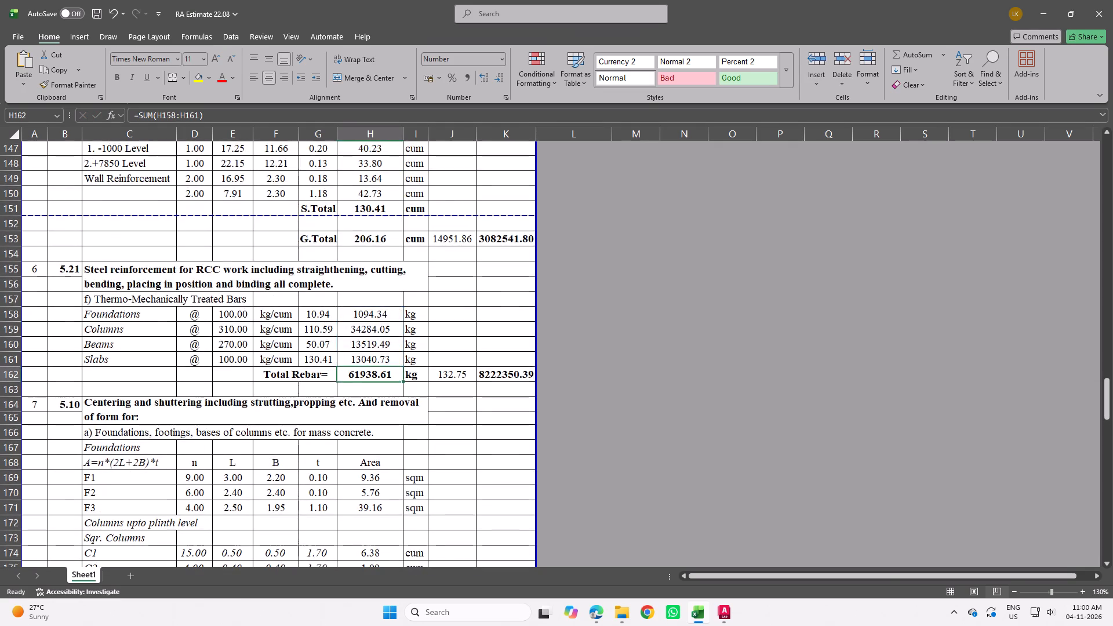
In the column shuttering section, fill C185:G185 down into row 186 for the C1 +5500 to +7850 level.
{"action": "scroll", "coordinate": [458, 362], "scroll_direction": "down", "scroll_amount": 1}
{"action": "scroll", "coordinate": [402, 348], "scroll_direction": "down", "scroll_amount": 1}
{"action": "scroll", "coordinate": [206, 362], "scroll_direction": "down", "scroll_amount": 1}
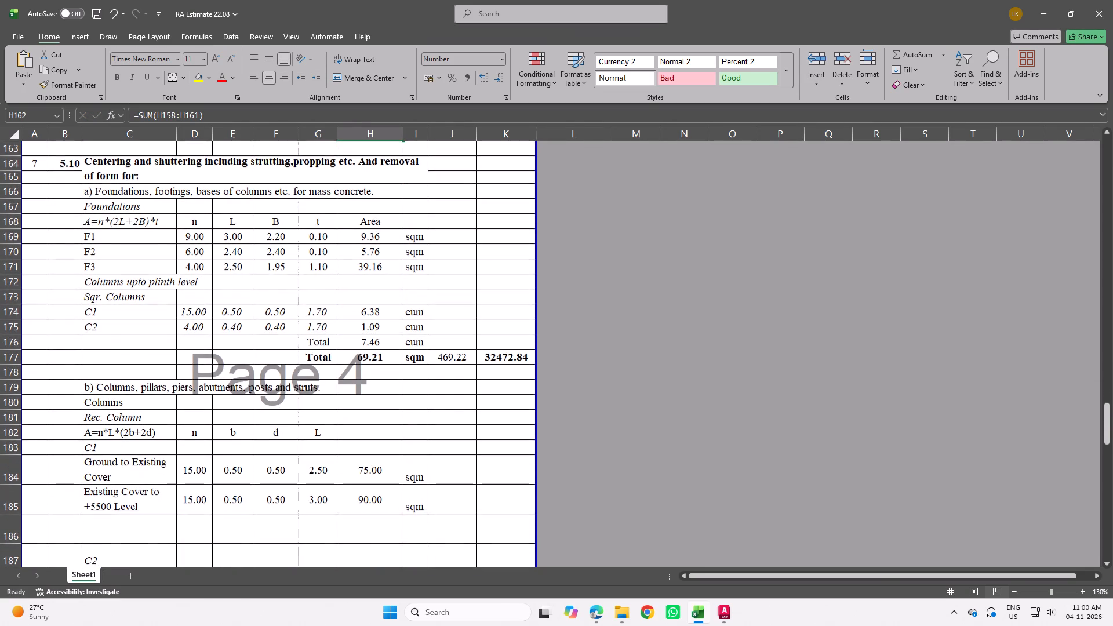
{"action": "scroll", "coordinate": [176, 358], "scroll_direction": "down", "scroll_amount": 2}
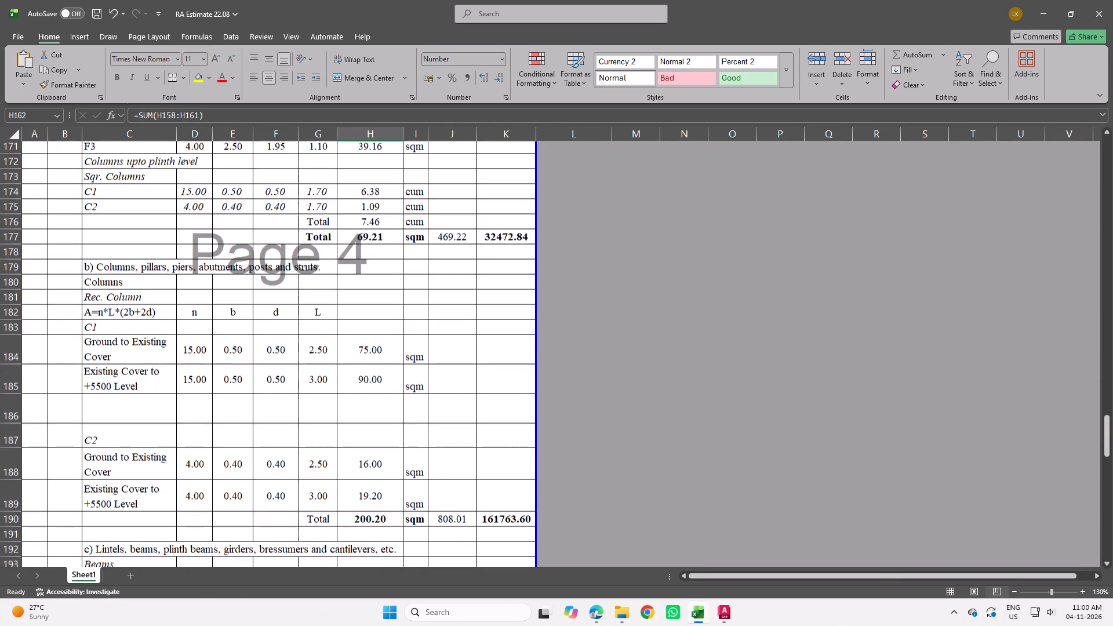
{"action": "left_click_drag", "start_coordinate": [101, 384], "coordinate": [217, 378]}
{"action": "double_click", "coordinate": [110, 383]}
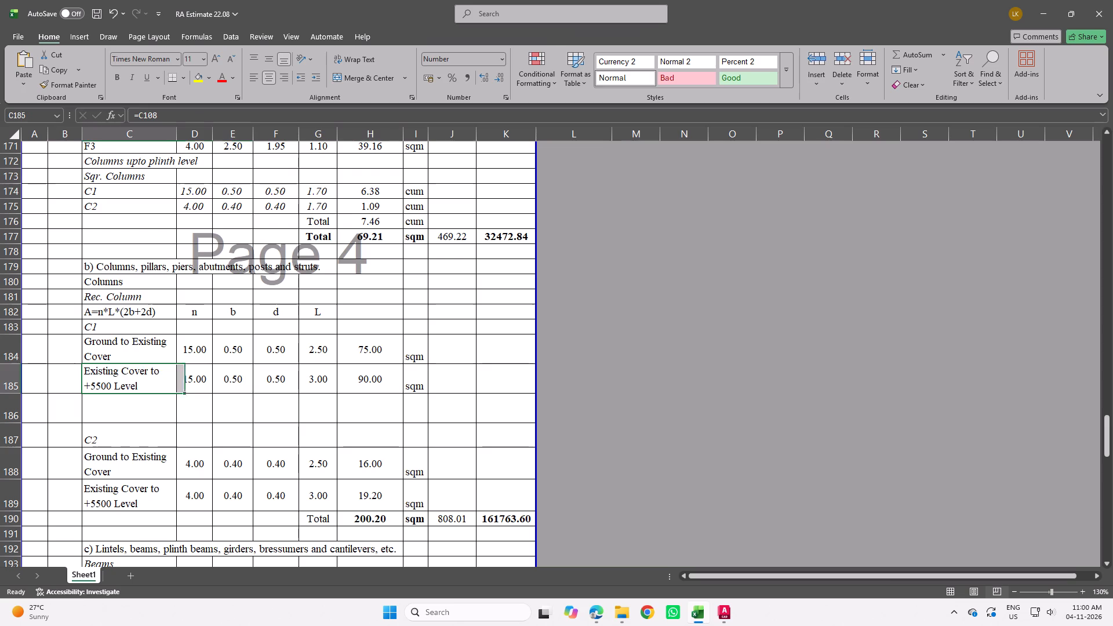
{"action": "left_click", "coordinate": [126, 384]}
{"action": "key", "text": "Escape"}
{"action": "left_click_drag", "start_coordinate": [116, 380], "coordinate": [428, 383]}
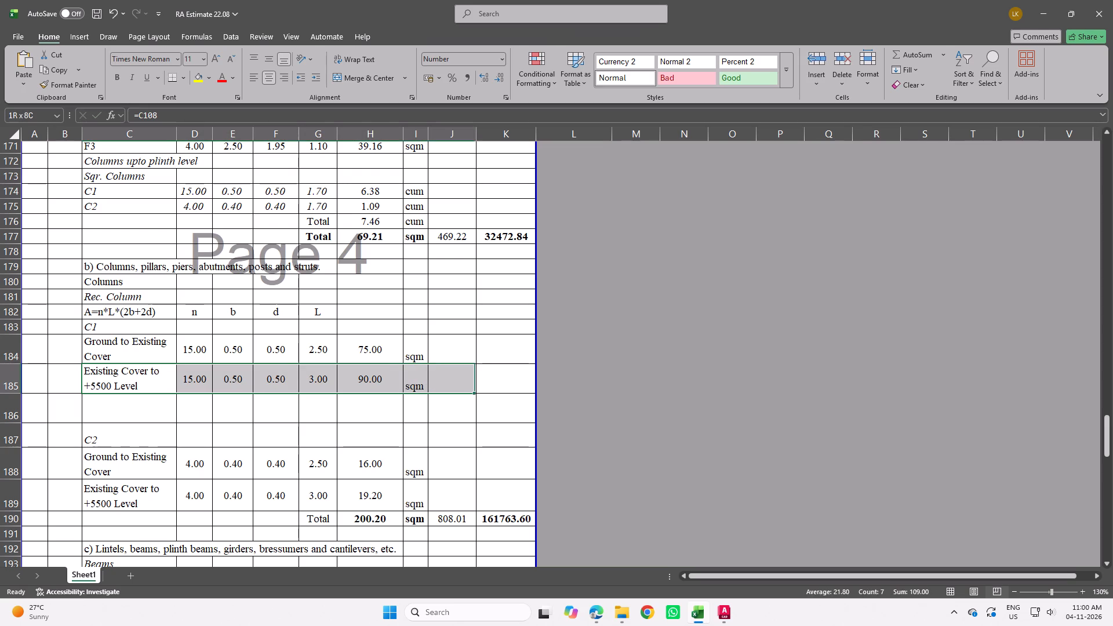
{"action": "left_click_drag", "start_coordinate": [428, 383], "coordinate": [417, 386]}
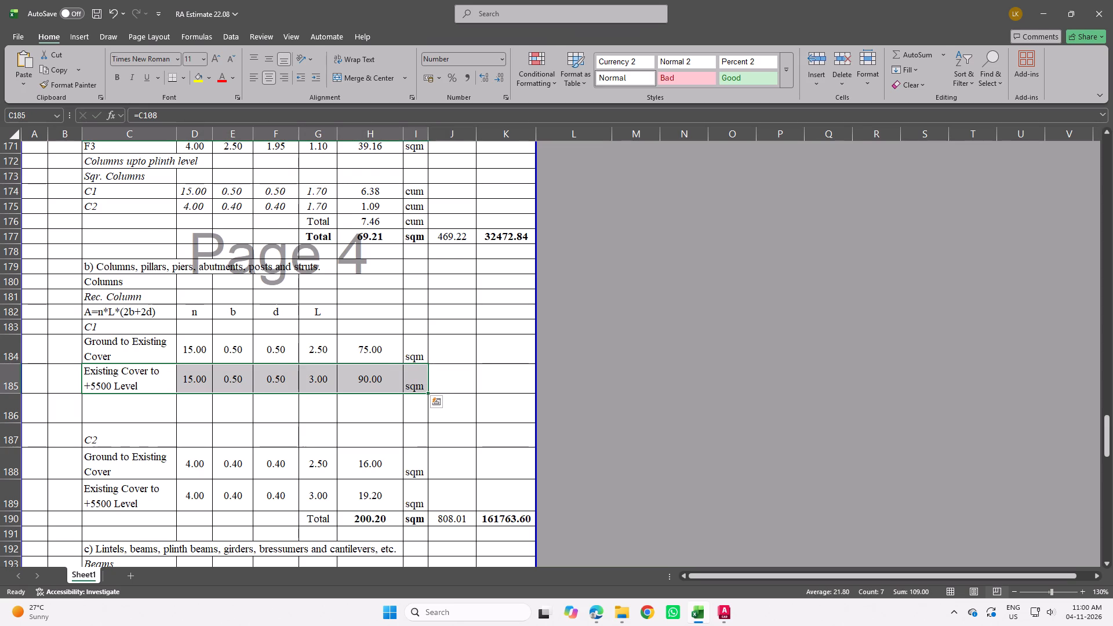
{"action": "left_click_drag", "start_coordinate": [113, 378], "coordinate": [318, 383]}
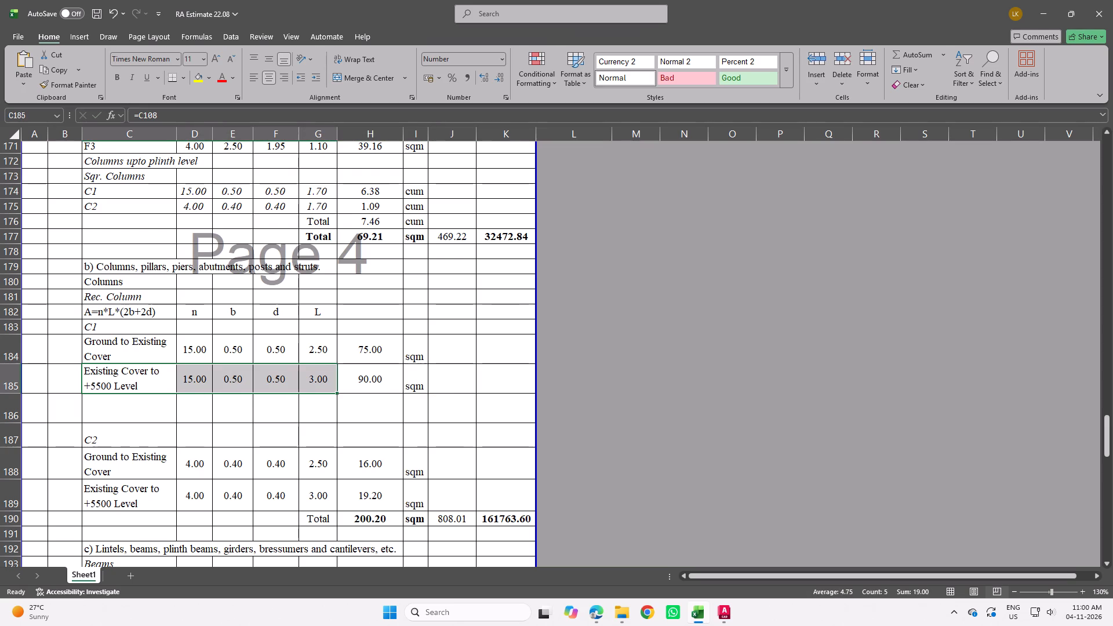
{"action": "left_click_drag", "start_coordinate": [336, 394], "coordinate": [332, 422]}
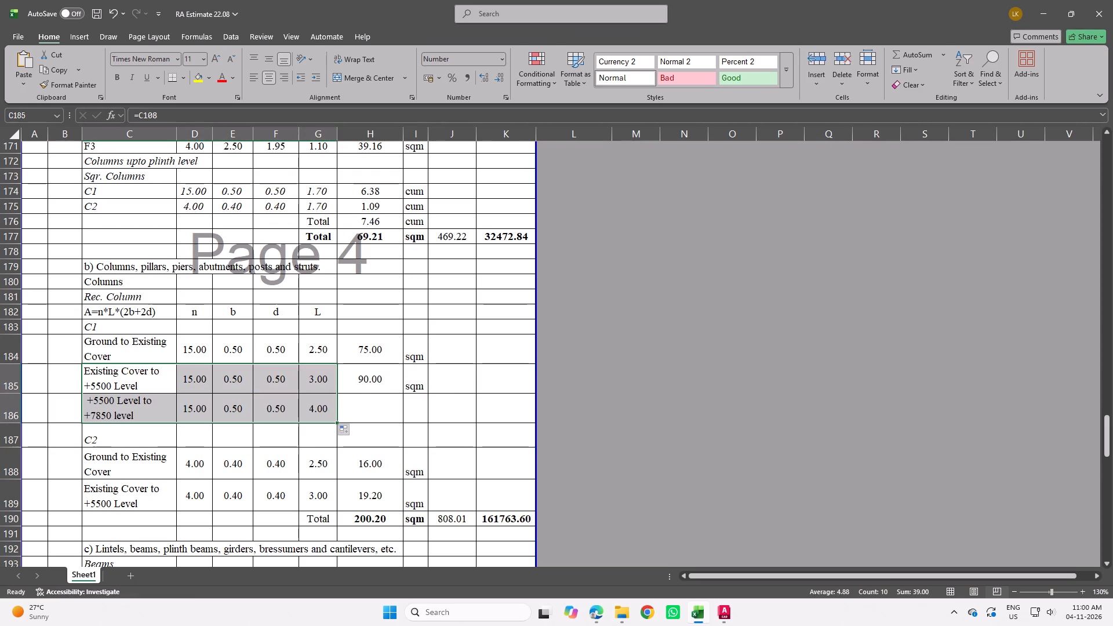
Fill the C1 area formula and unit from H185:I185 down into row 186.
{"action": "left_click_drag", "start_coordinate": [374, 381], "coordinate": [425, 389]}
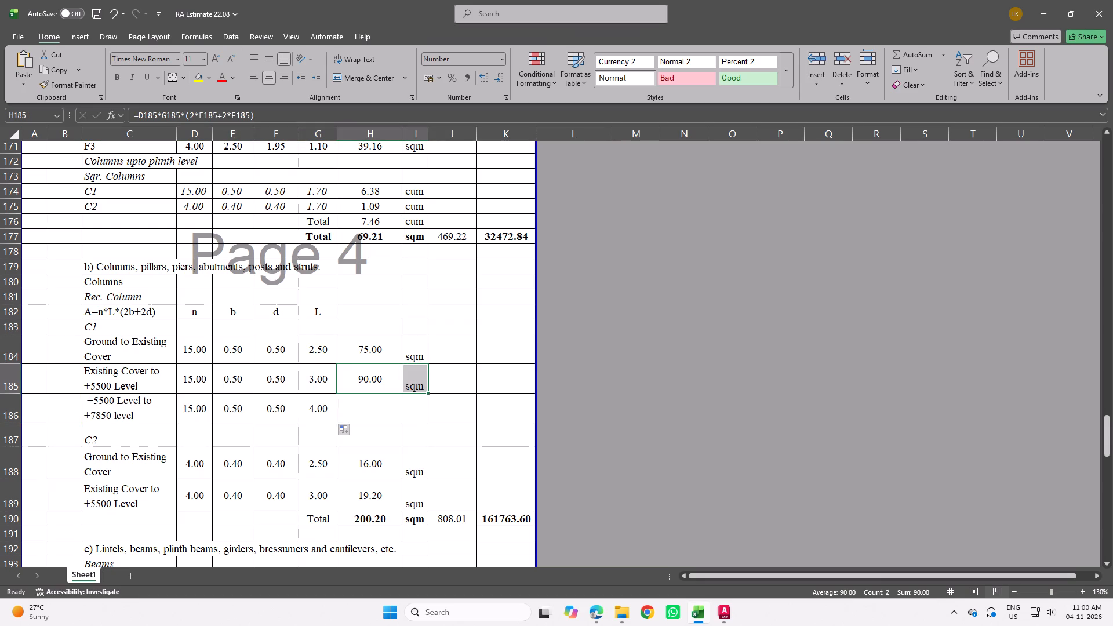
{"action": "left_click_drag", "start_coordinate": [428, 392], "coordinate": [432, 423]}
{"action": "double_click", "coordinate": [374, 412]}
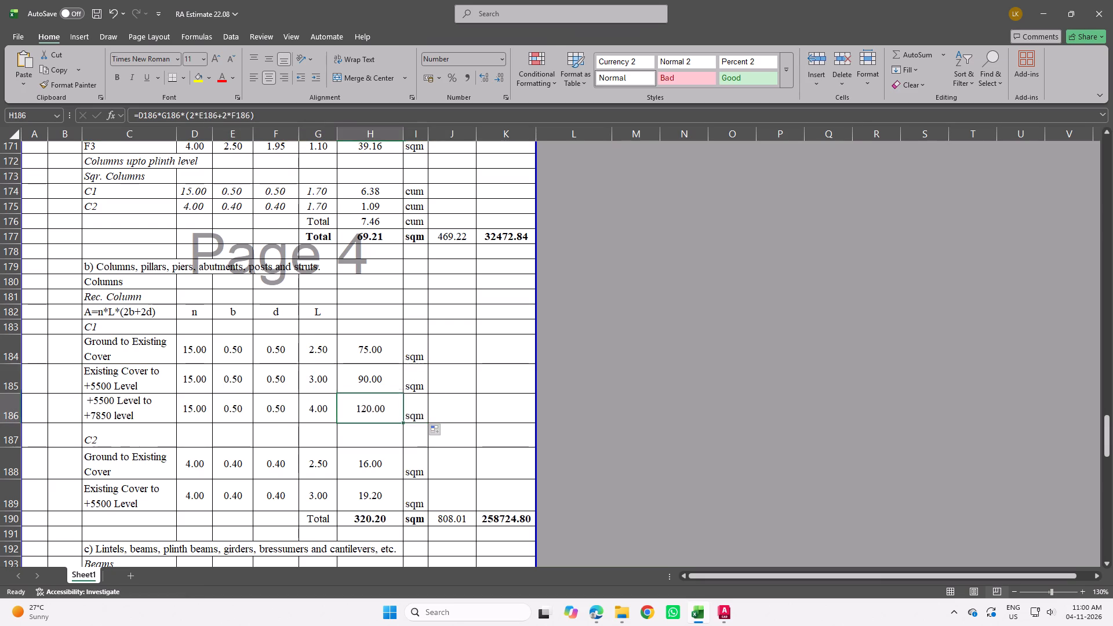
{"action": "key", "text": "Escape"}
Set the C1 column length in G186 to 2.7.
{"action": "double_click", "coordinate": [318, 410]}
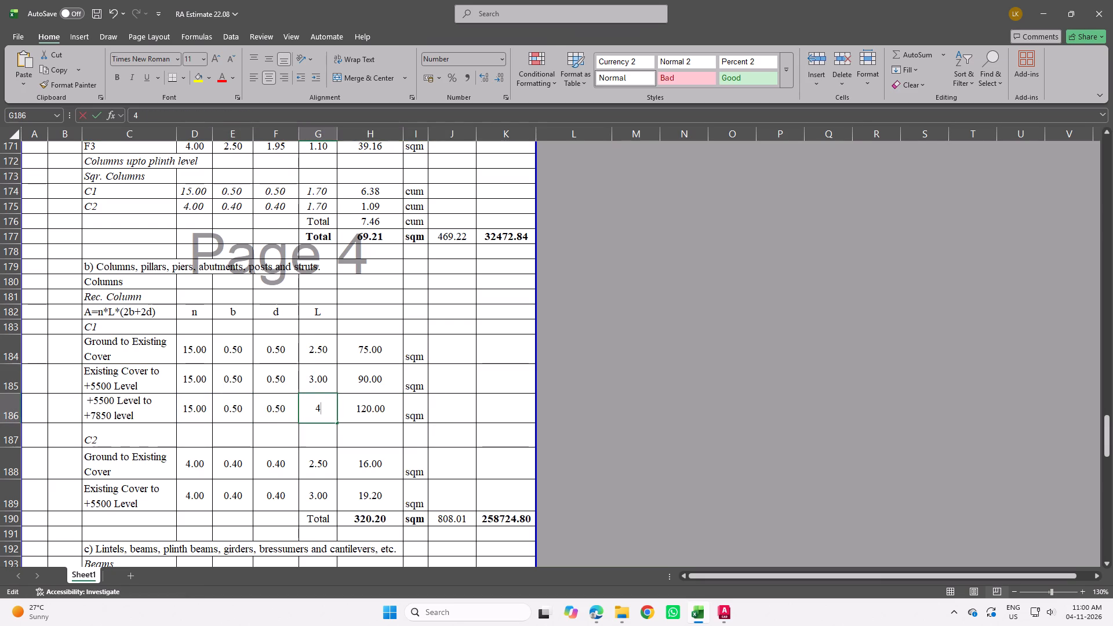
{"action": "key", "text": "Escape"}
{"action": "double_click", "coordinate": [323, 383]}
{"action": "key", "text": "Escape"}
{"action": "left_click", "coordinate": [333, 415]}
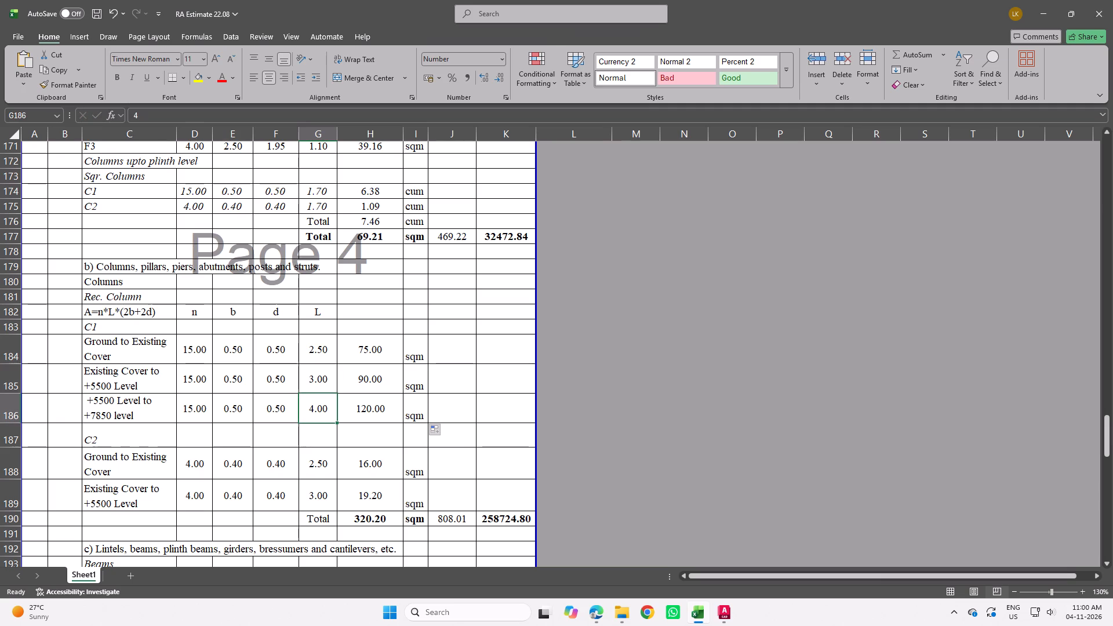
{"action": "key", "text": "2"}
{"action": "key", "text": "period"}
{"action": "key", "text": "7"}
{"action": "key", "text": "Return"}
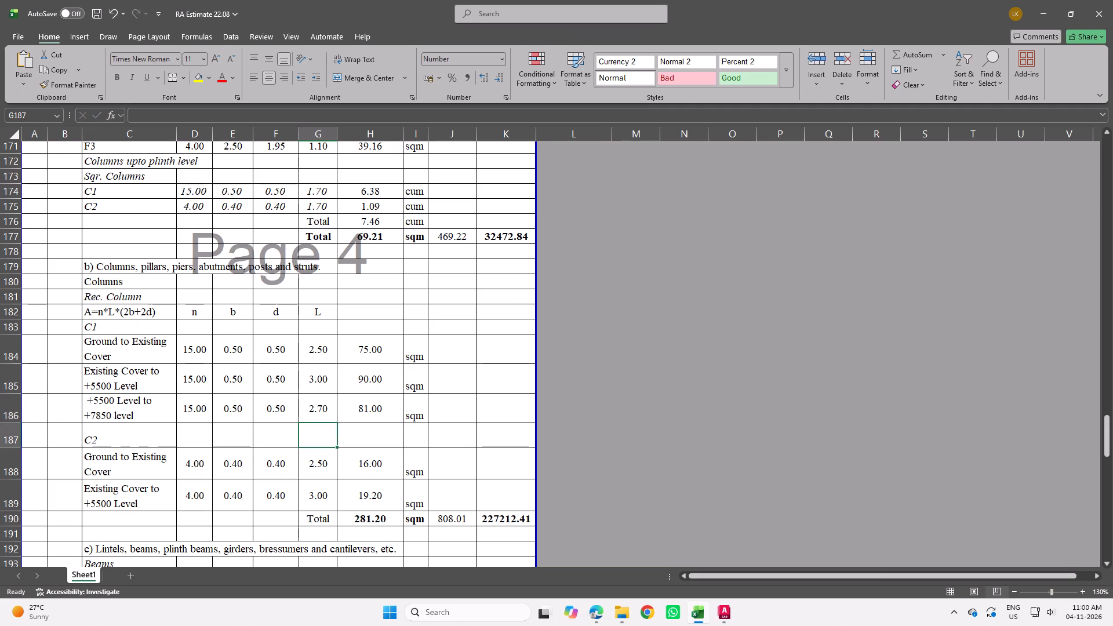
Insert a blank row 190 above the column shuttering total, below the last C2 row.
{"action": "scroll", "coordinate": [347, 414], "scroll_direction": "down", "scroll_amount": 1}
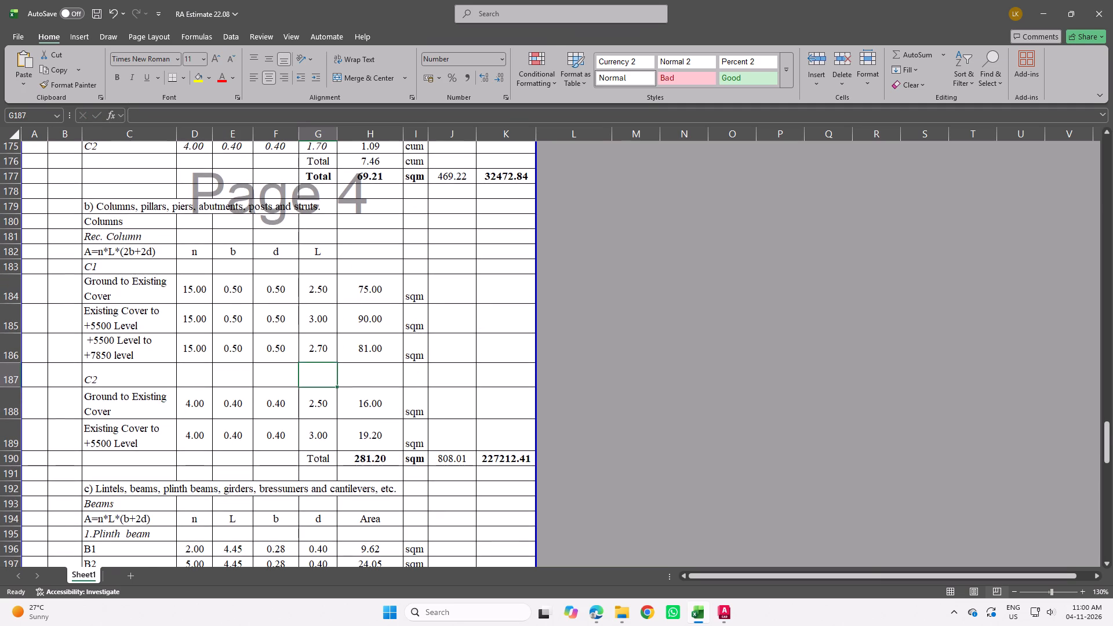
{"action": "scroll", "coordinate": [259, 416], "scroll_direction": "down", "scroll_amount": 1}
{"action": "left_click", "coordinate": [9, 396]}
{"action": "right_click", "coordinate": [9, 396]}
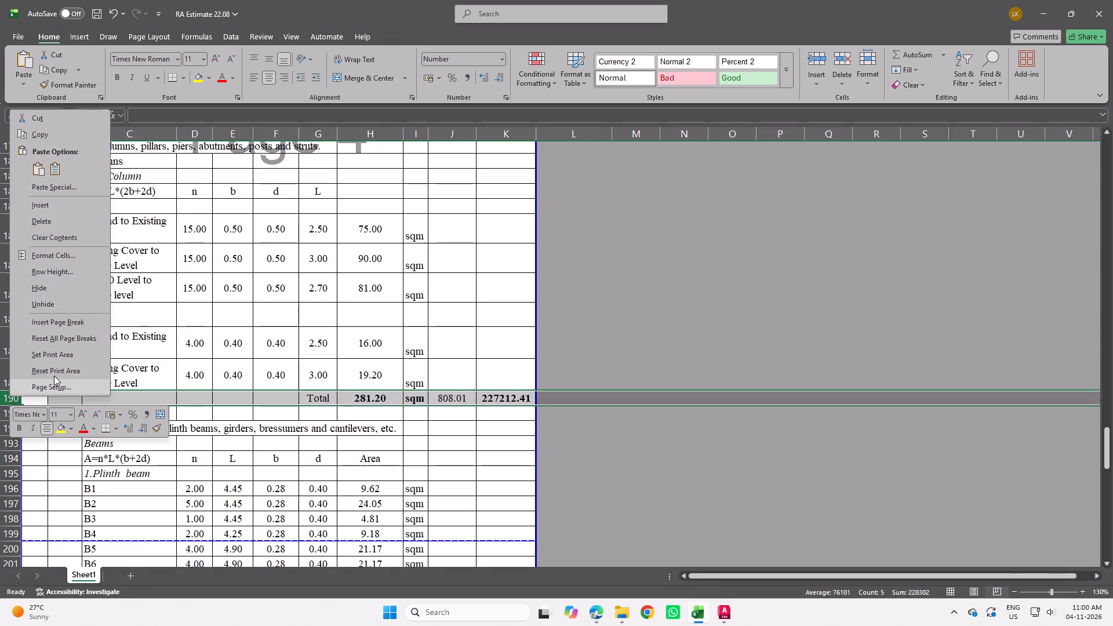
{"action": "left_click", "coordinate": [48, 207]}
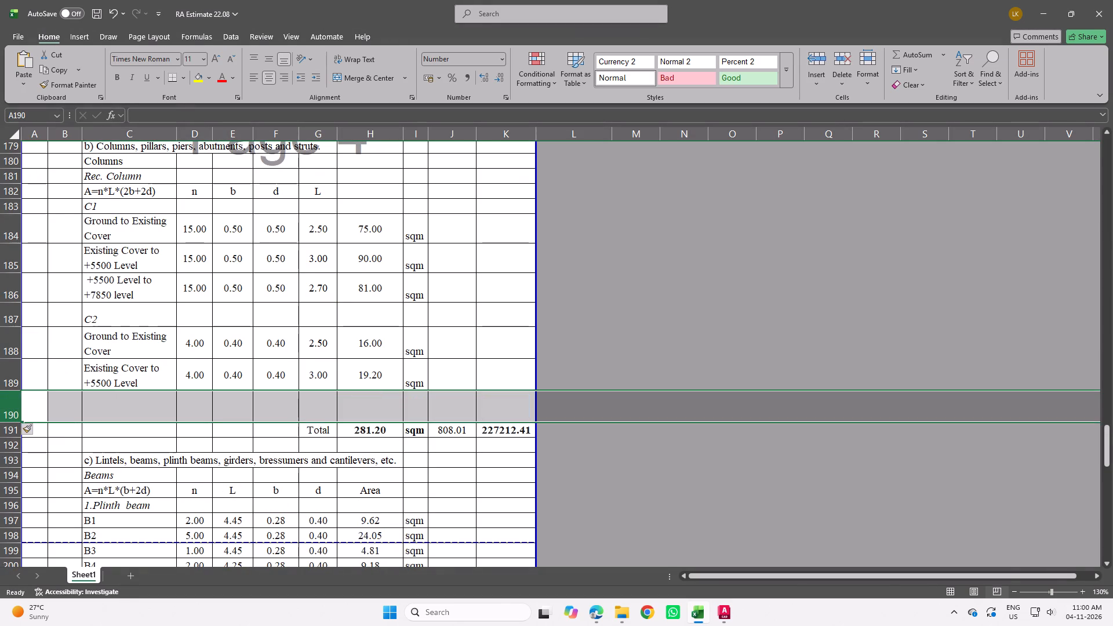
Fill C189:F189 down into row 190 and enter 2.7 as the C2 column length in G190.
{"action": "left_click_drag", "start_coordinate": [125, 377], "coordinate": [292, 388]}
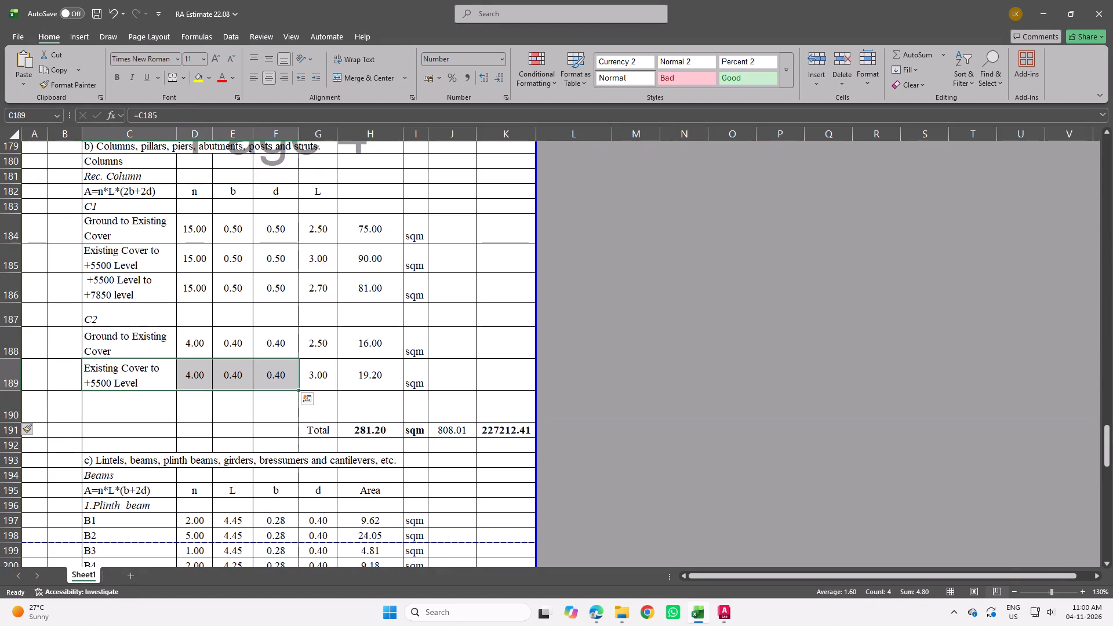
{"action": "left_click_drag", "start_coordinate": [297, 391], "coordinate": [300, 419]}
{"action": "left_click", "coordinate": [328, 400]}
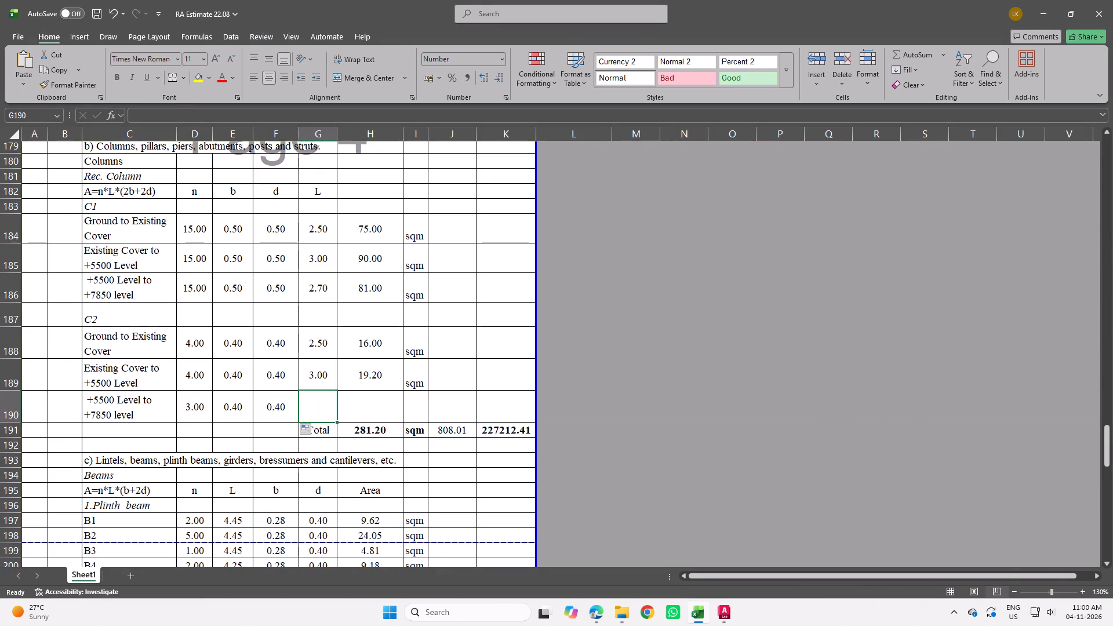
{"action": "type", "text": "2."}
{"action": "key", "text": "7"}
{"action": "key", "text": "Return"}
Fill the C2 area formula and unit from H189:I189 down into row 190.
{"action": "left_click_drag", "start_coordinate": [383, 376], "coordinate": [420, 384]}
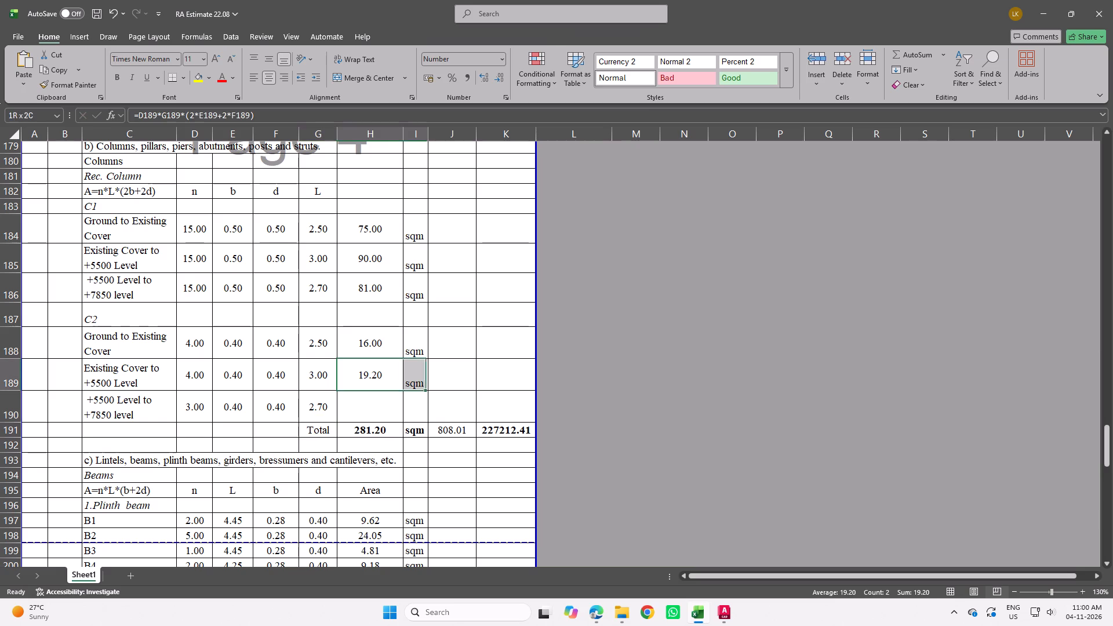
{"action": "left_click_drag", "start_coordinate": [420, 384], "coordinate": [424, 387]}
{"action": "left_click_drag", "start_coordinate": [427, 390], "coordinate": [430, 415]}
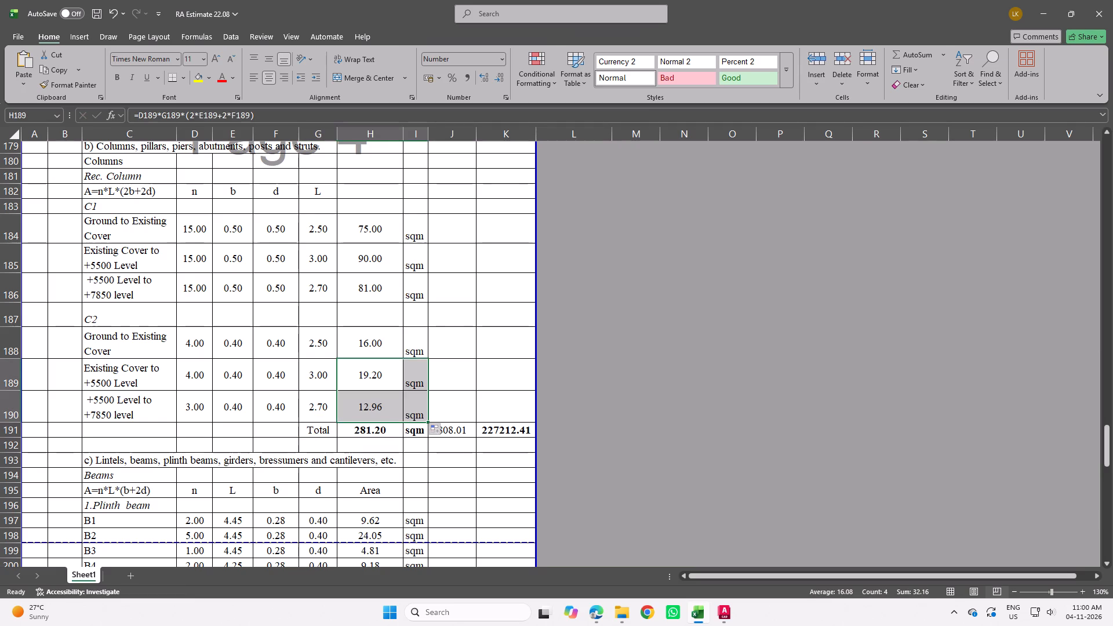
Extend the column shuttering total in H191 to sum H184:H190.
{"action": "double_click", "coordinate": [374, 427]}
{"action": "left_click_drag", "start_coordinate": [401, 388], "coordinate": [405, 421]}
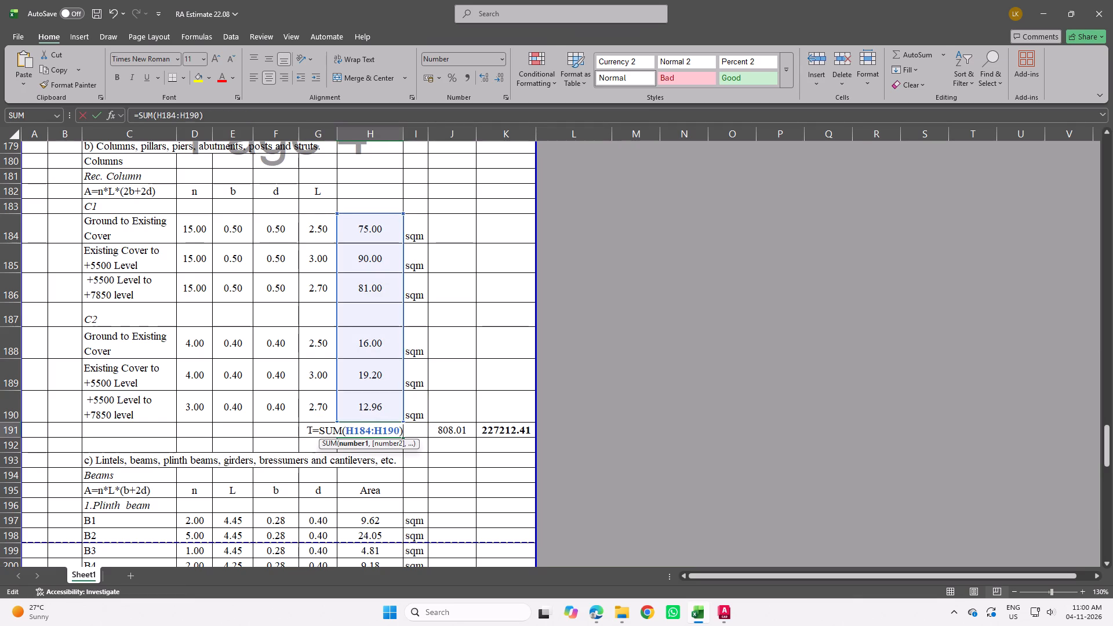
{"action": "key", "text": "Return"}
{"action": "scroll", "coordinate": [462, 437], "scroll_direction": "down", "scroll_amount": 2}
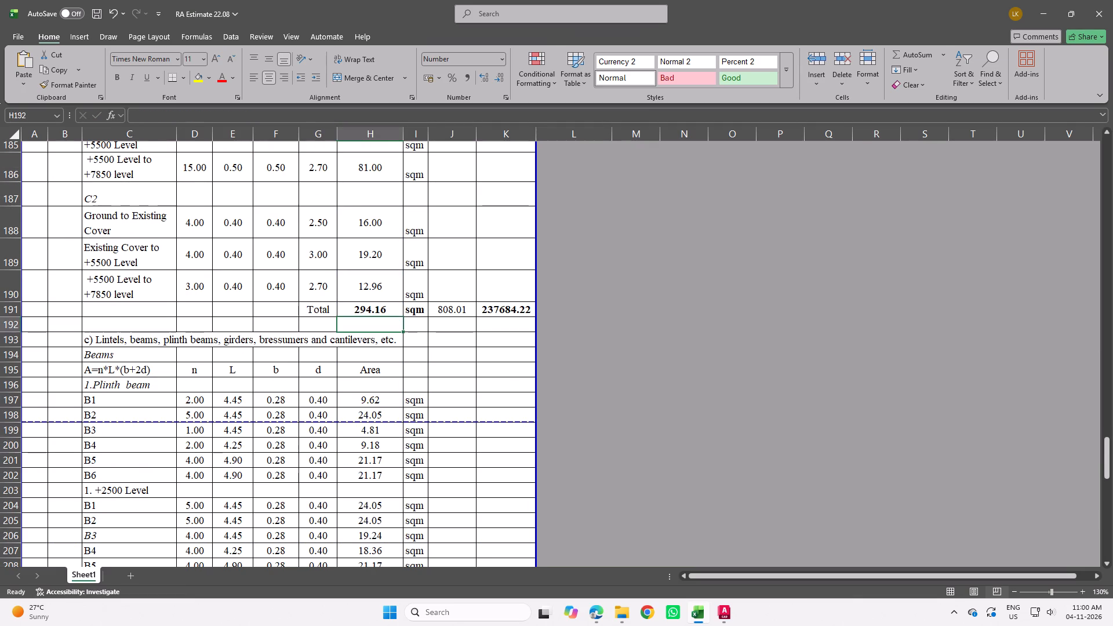
Insert 12 blank rows at row 223, above the beam shuttering total and below the B7A row.
{"action": "scroll", "coordinate": [407, 432], "scroll_direction": "down", "scroll_amount": 6}
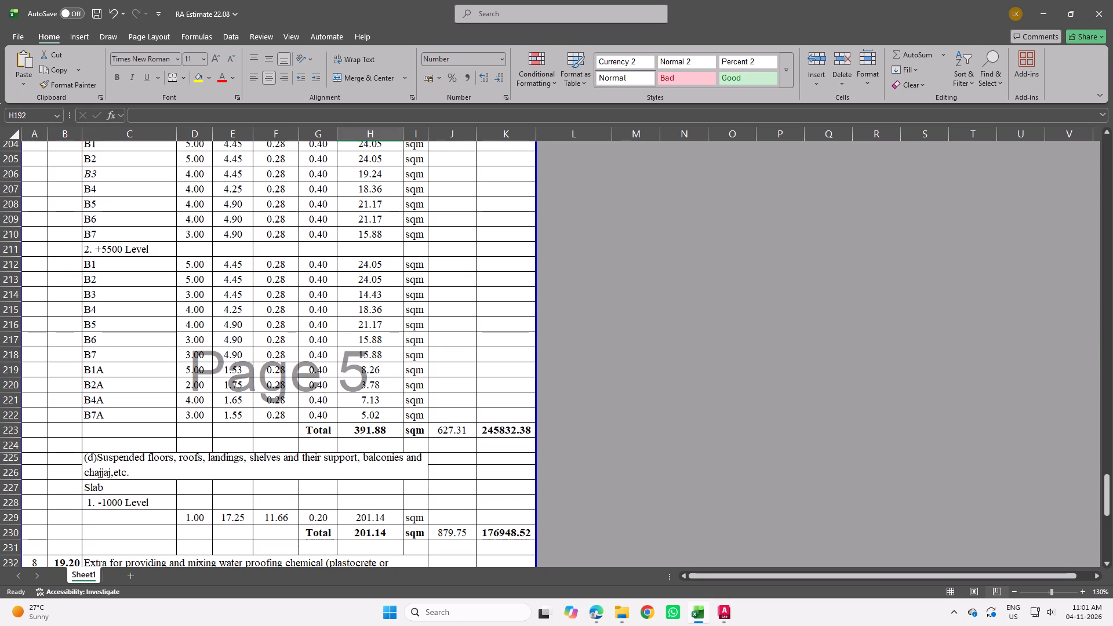
{"action": "left_click_drag", "start_coordinate": [13, 432], "coordinate": [42, 581]}
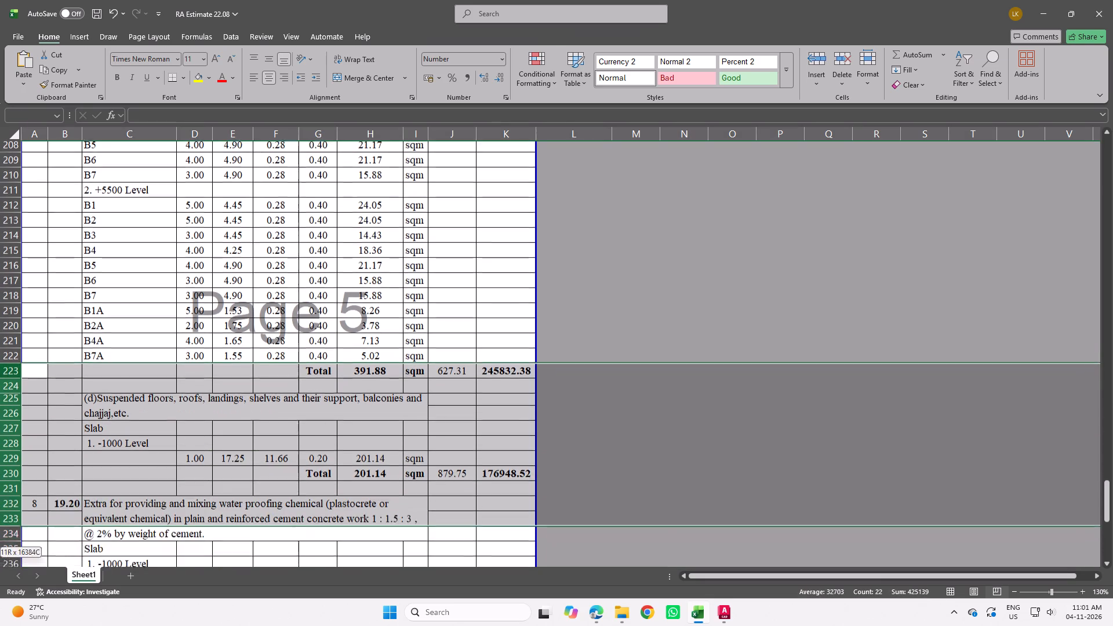
{"action": "left_click_drag", "start_coordinate": [42, 581], "coordinate": [42, 525]}
{"action": "right_click_drag", "start_coordinate": [41, 522], "coordinate": [39, 515]}
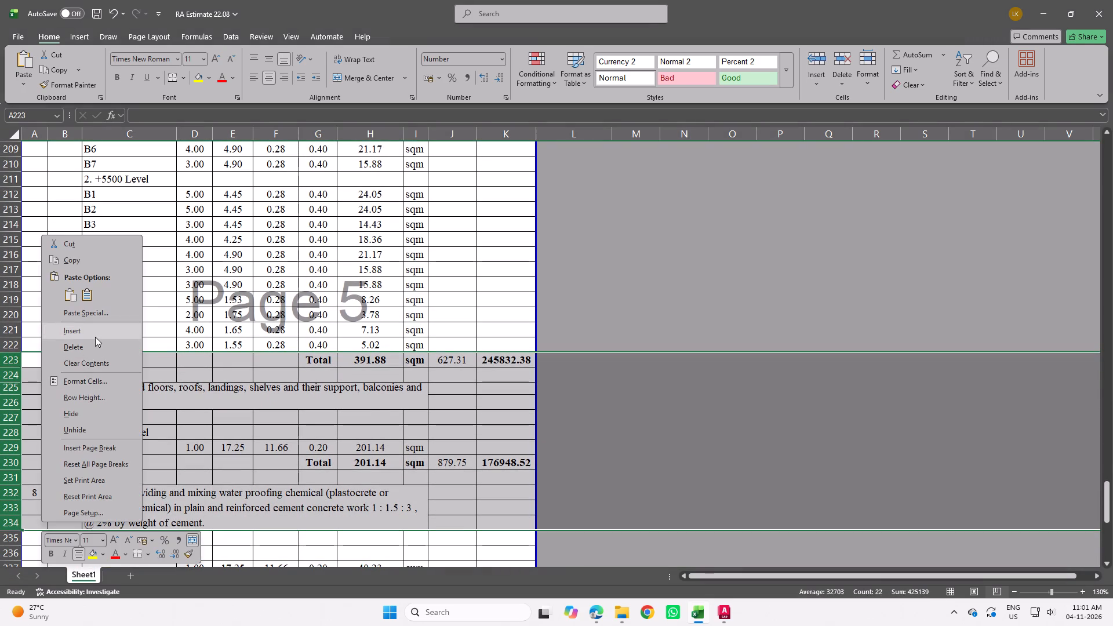
{"action": "left_click", "coordinate": [95, 336]}
Fill the B7A beam links in C222:G222 down through row 234.
{"action": "double_click", "coordinate": [111, 341]}
{"action": "key", "text": "Escape"}
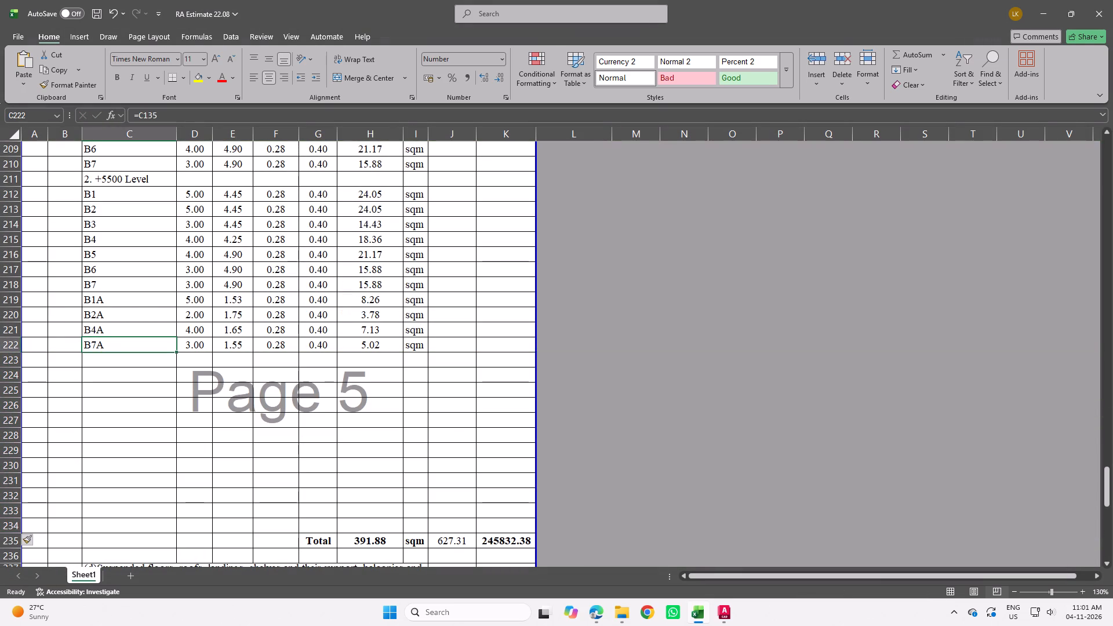
{"action": "left_click_drag", "start_coordinate": [122, 344], "coordinate": [415, 347]}
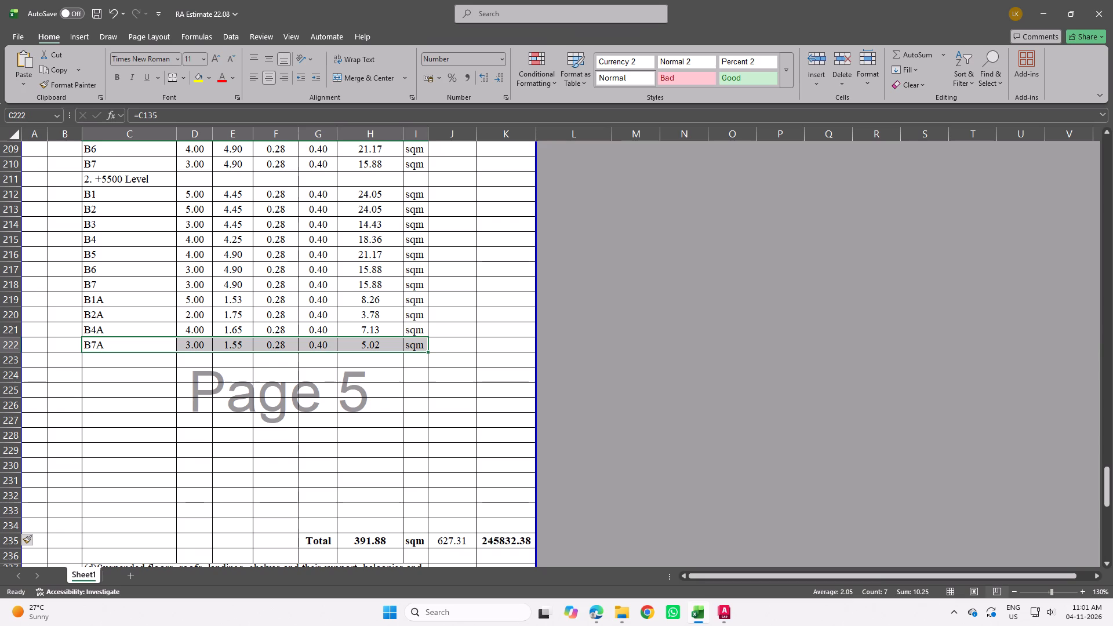
{"action": "left_click", "coordinate": [428, 352]}
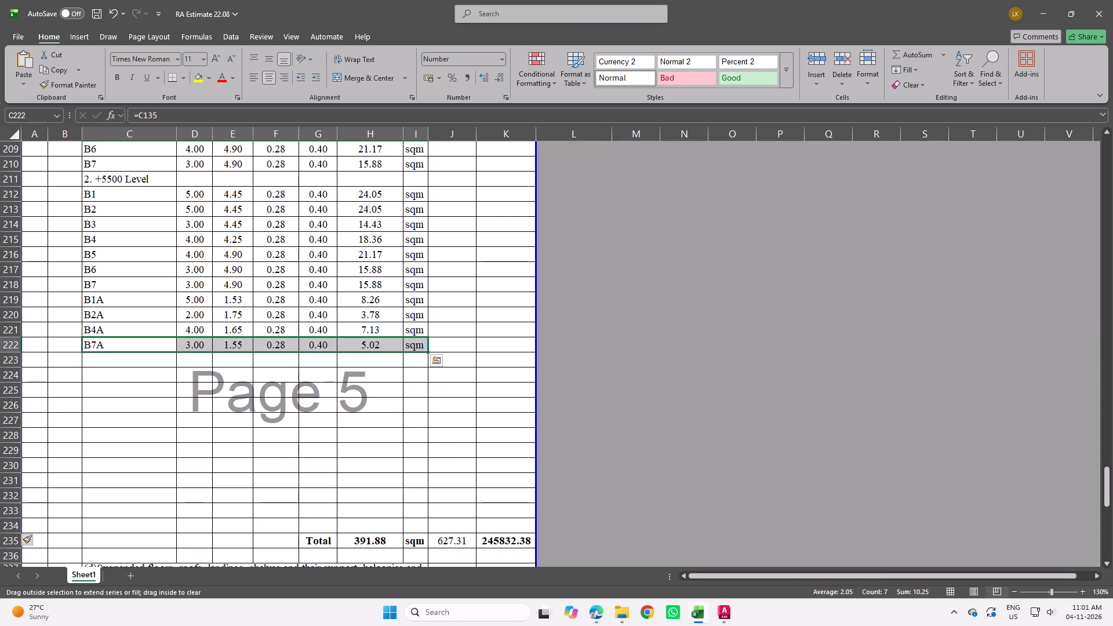
{"action": "left_click_drag", "start_coordinate": [116, 348], "coordinate": [339, 348]}
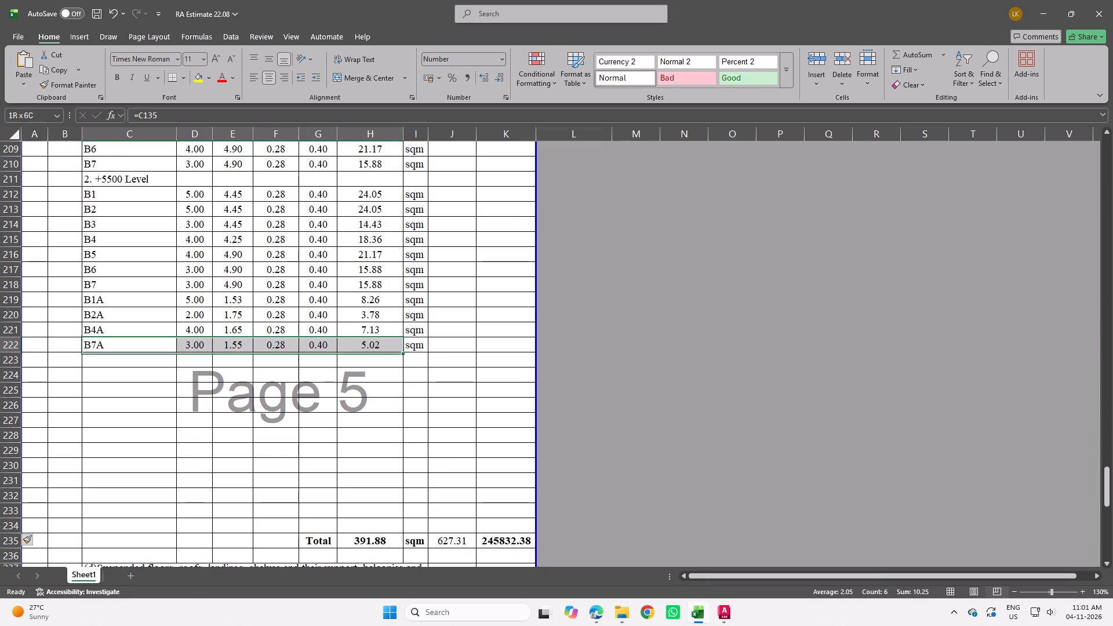
{"action": "left_click_drag", "start_coordinate": [339, 348], "coordinate": [334, 347]}
{"action": "left_click_drag", "start_coordinate": [334, 352], "coordinate": [352, 530]}
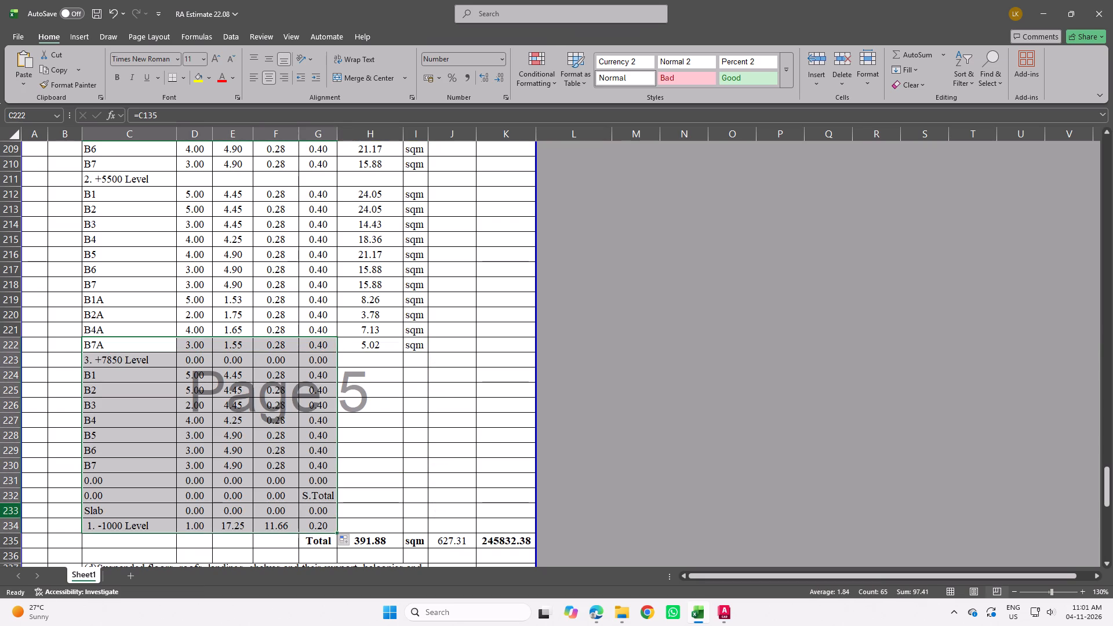
Delete the four surplus filled rows, 231 to 234, between the last +7850 level beam B7 and the total.
{"action": "left_click_drag", "start_coordinate": [6, 512], "coordinate": [12, 530]}
{"action": "right_click_drag", "start_coordinate": [12, 530], "coordinate": [21, 501]}
{"action": "left_click", "coordinate": [73, 361]}
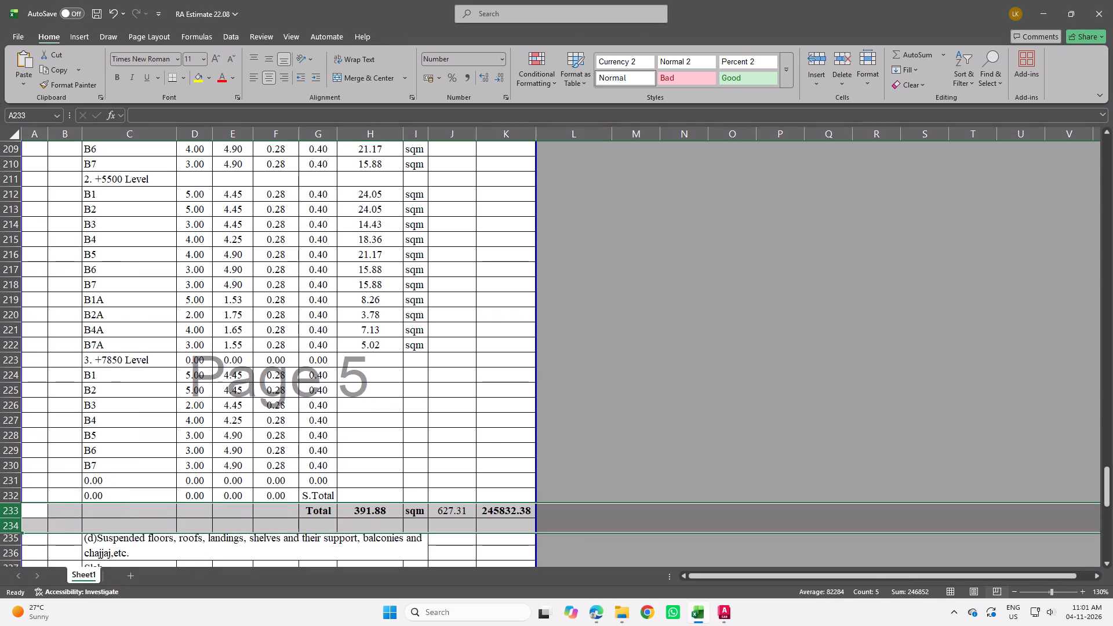
{"action": "left_click", "coordinate": [6, 479]}
{"action": "right_click", "coordinate": [6, 479]}
{"action": "left_click", "coordinate": [70, 300]}
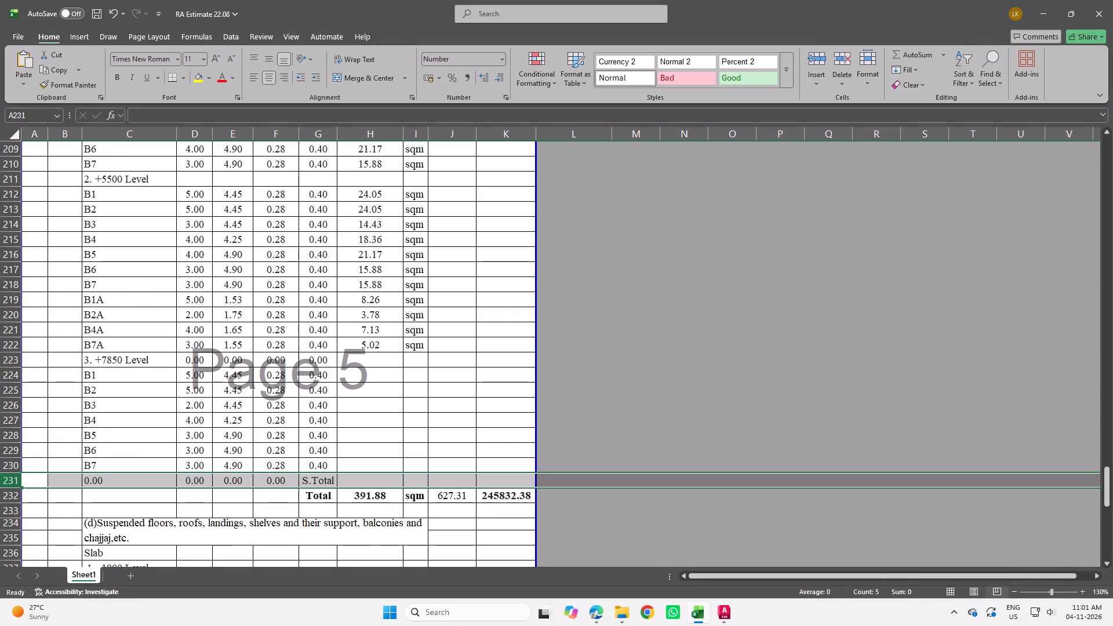
{"action": "right_click", "coordinate": [8, 485]}
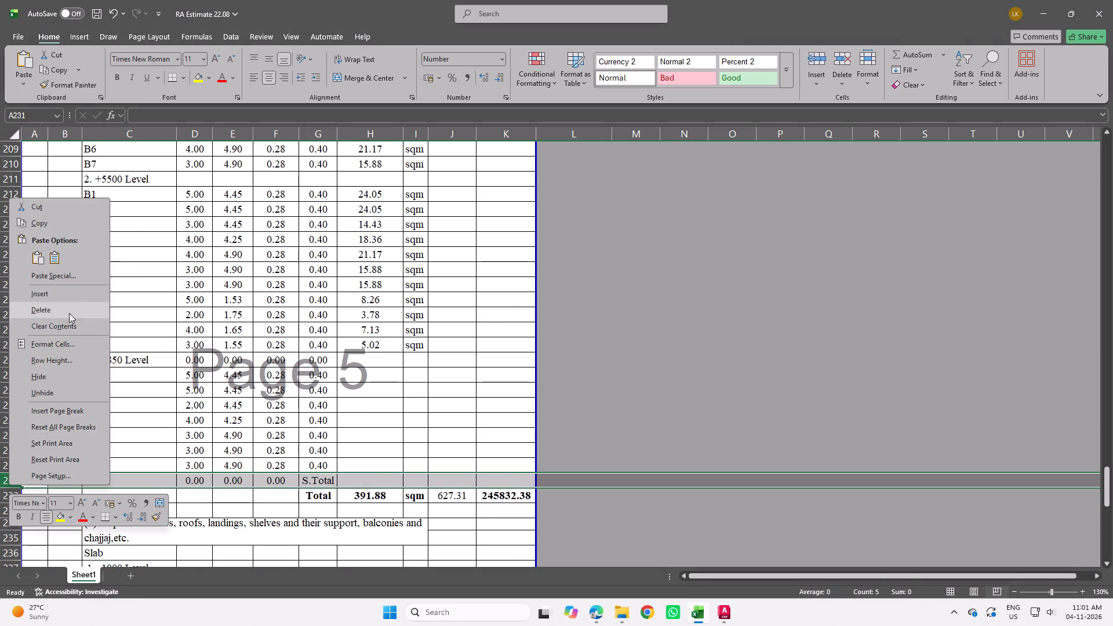
{"action": "left_click", "coordinate": [69, 313]}
Fill the beam area formula and unit from H222:I222 down through row 230.
{"action": "left_click_drag", "start_coordinate": [371, 343], "coordinate": [423, 350]}
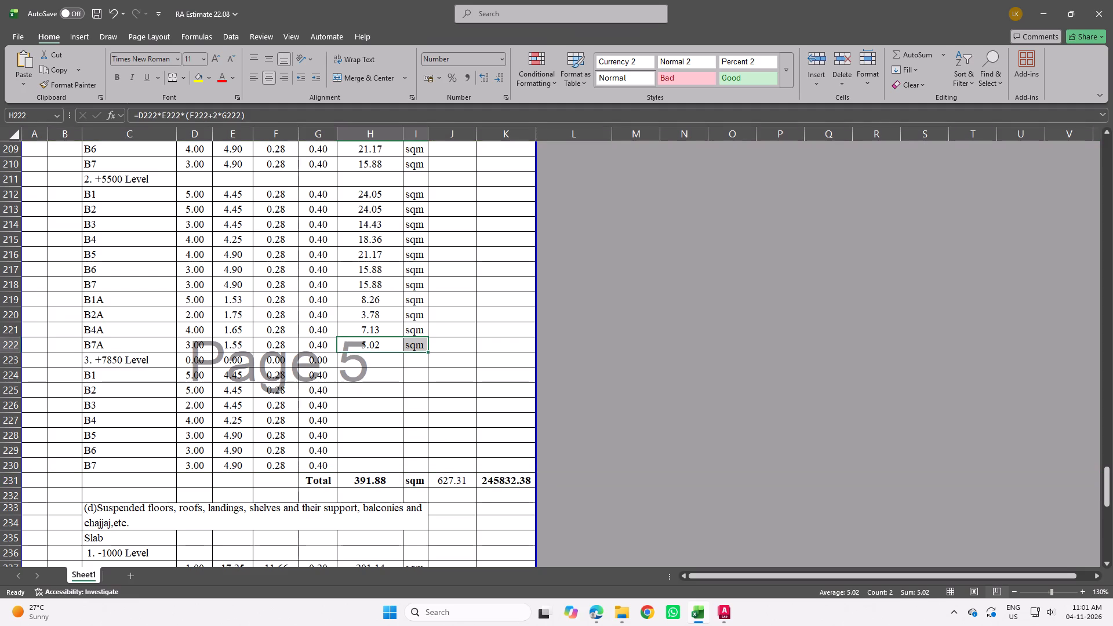
{"action": "left_click_drag", "start_coordinate": [428, 351], "coordinate": [419, 473]}
{"action": "double_click", "coordinate": [380, 467]}
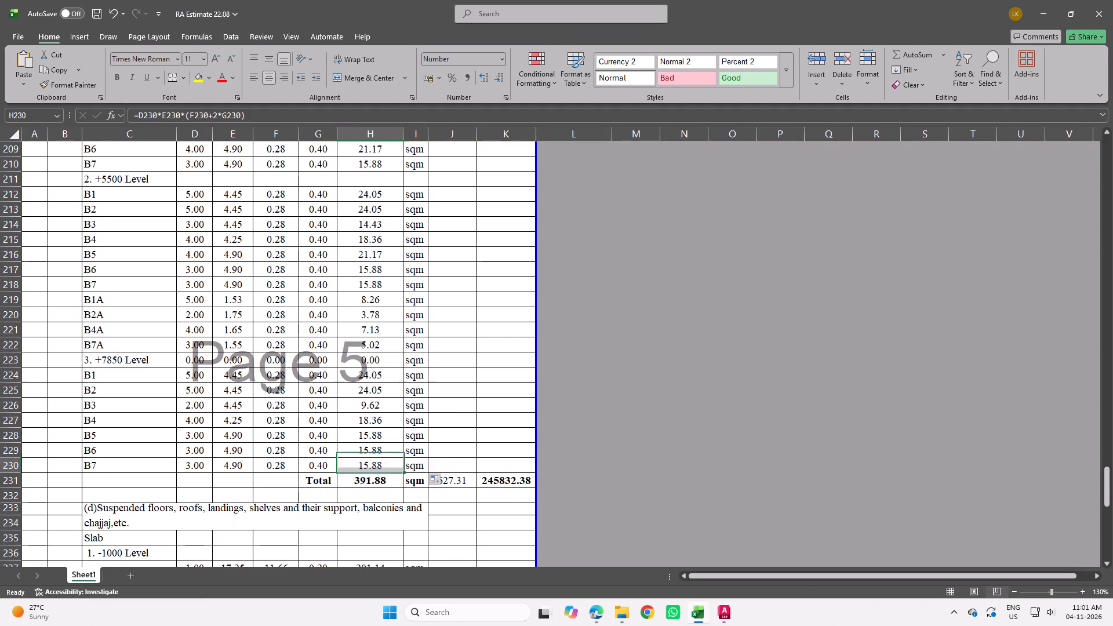
{"action": "key", "text": "Escape"}
Extend the beam shuttering total in H231 to sum H197:H230.
{"action": "scroll", "coordinate": [408, 468], "scroll_direction": "down", "scroll_amount": 2}
{"action": "double_click", "coordinate": [374, 363]}
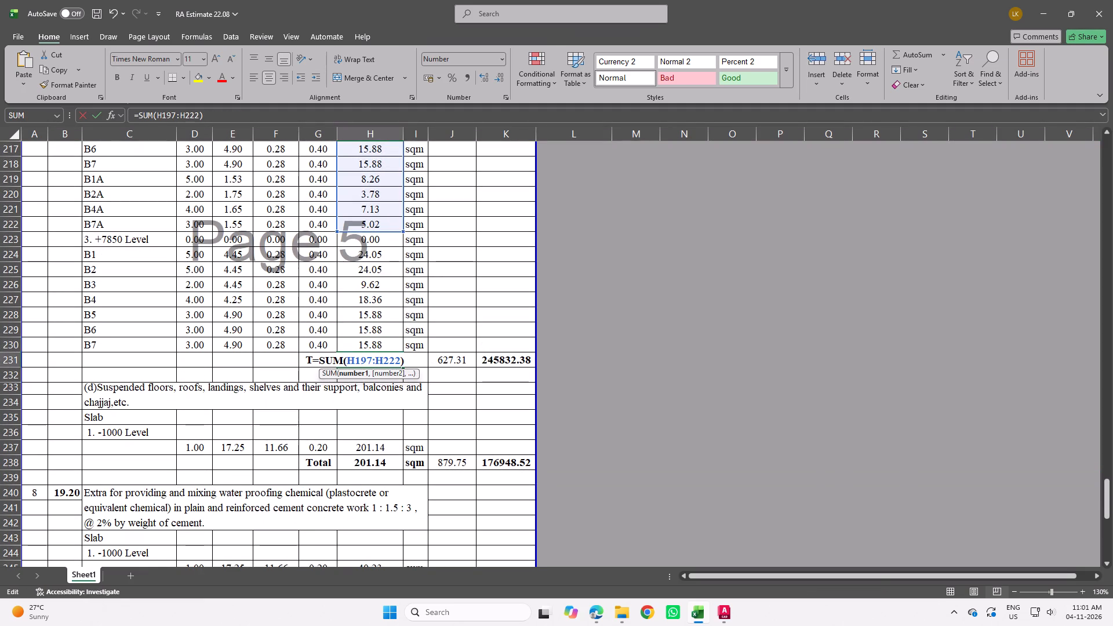
{"action": "left_click_drag", "start_coordinate": [402, 231], "coordinate": [409, 353]}
{"action": "key", "text": "Return"}
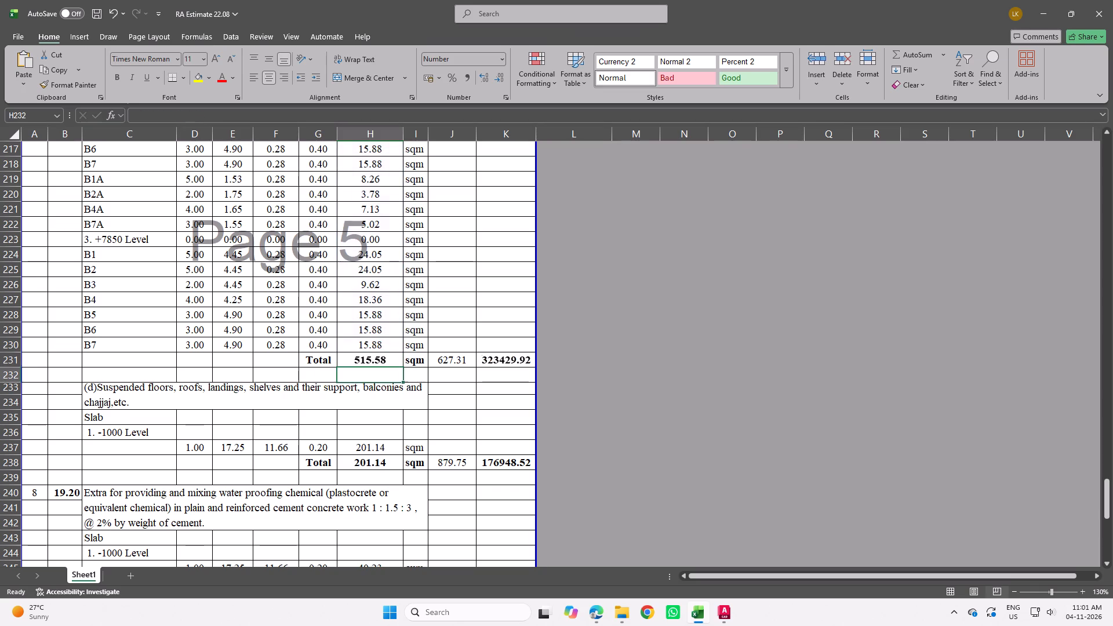
Fill the -1000 Level slab link in C236 across to I236.
{"action": "scroll", "coordinate": [454, 411], "scroll_direction": "down", "scroll_amount": 1}
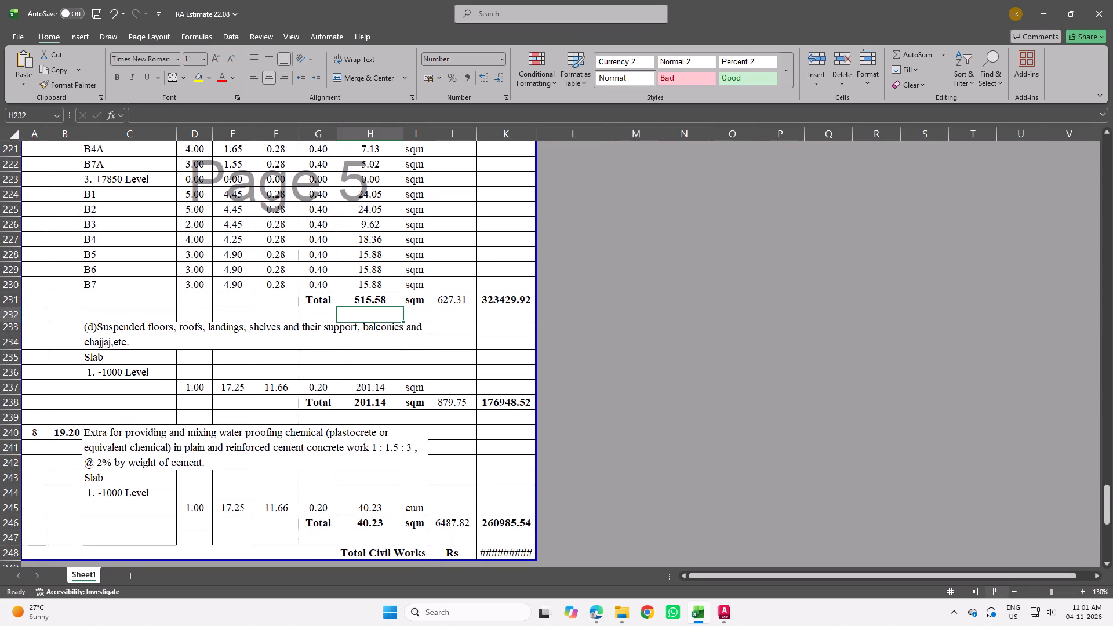
{"action": "double_click", "coordinate": [143, 374]}
{"action": "key", "text": "Escape"}
{"action": "left_click_drag", "start_coordinate": [174, 378], "coordinate": [423, 380]}
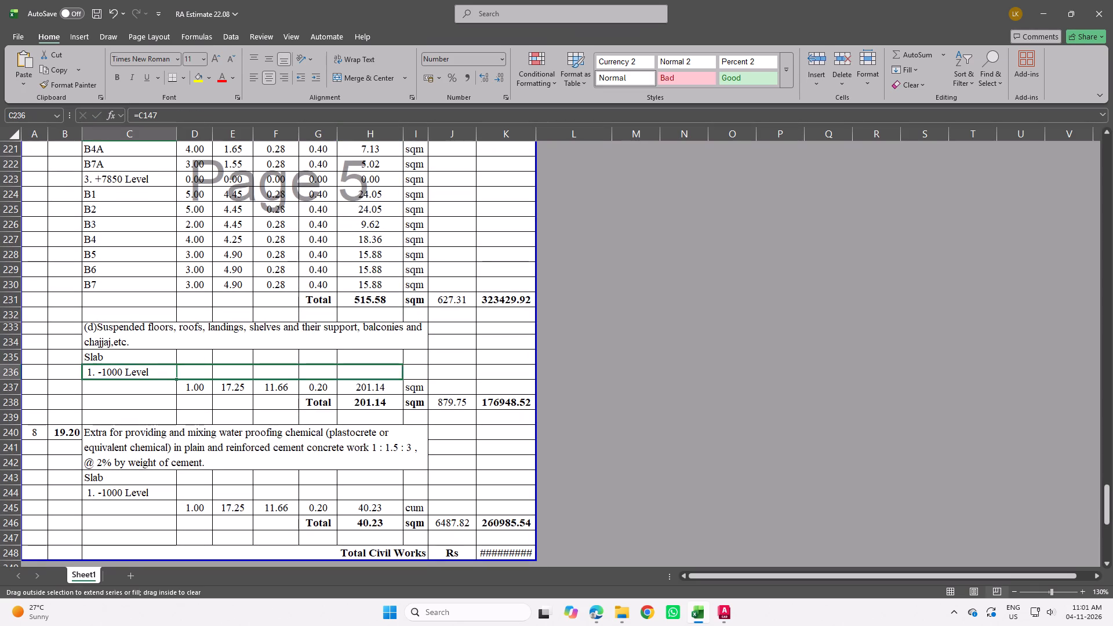
{"action": "left_click_drag", "start_coordinate": [423, 380], "coordinate": [425, 380]}
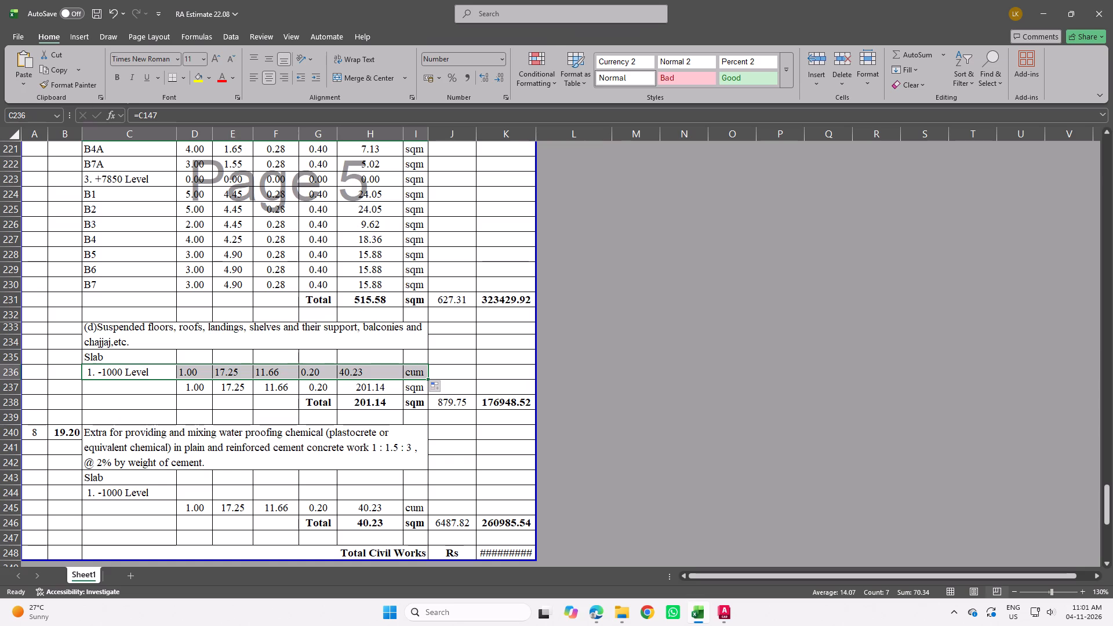
Fill the slab area formula and unit from H237:I237 up into row 236.
{"action": "double_click", "coordinate": [371, 390]}
{"action": "key", "text": "Escape"}
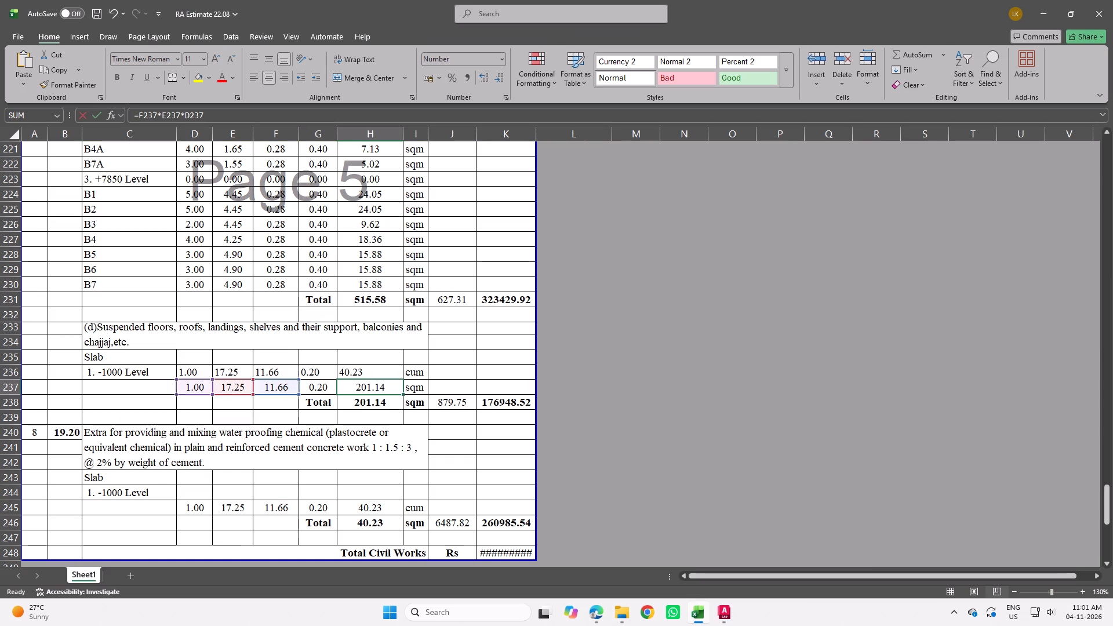
{"action": "left_click_drag", "start_coordinate": [378, 386], "coordinate": [421, 390]}
{"action": "left_click_drag", "start_coordinate": [428, 392], "coordinate": [423, 377]}
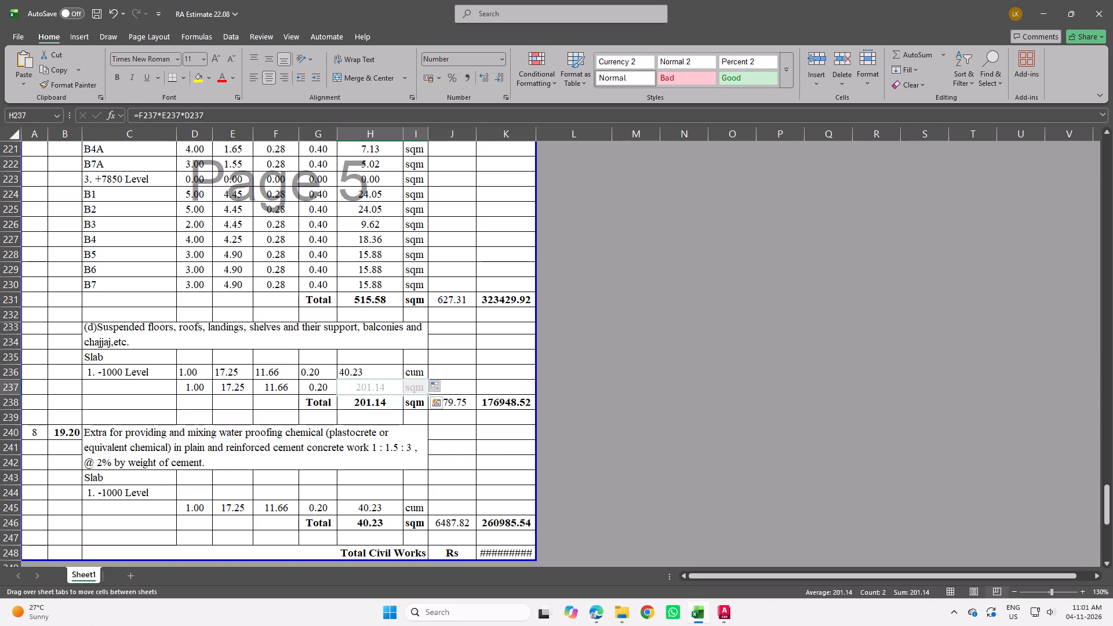
{"action": "left_click_drag", "start_coordinate": [423, 377], "coordinate": [423, 370]}
{"action": "left_click", "coordinate": [383, 390]}
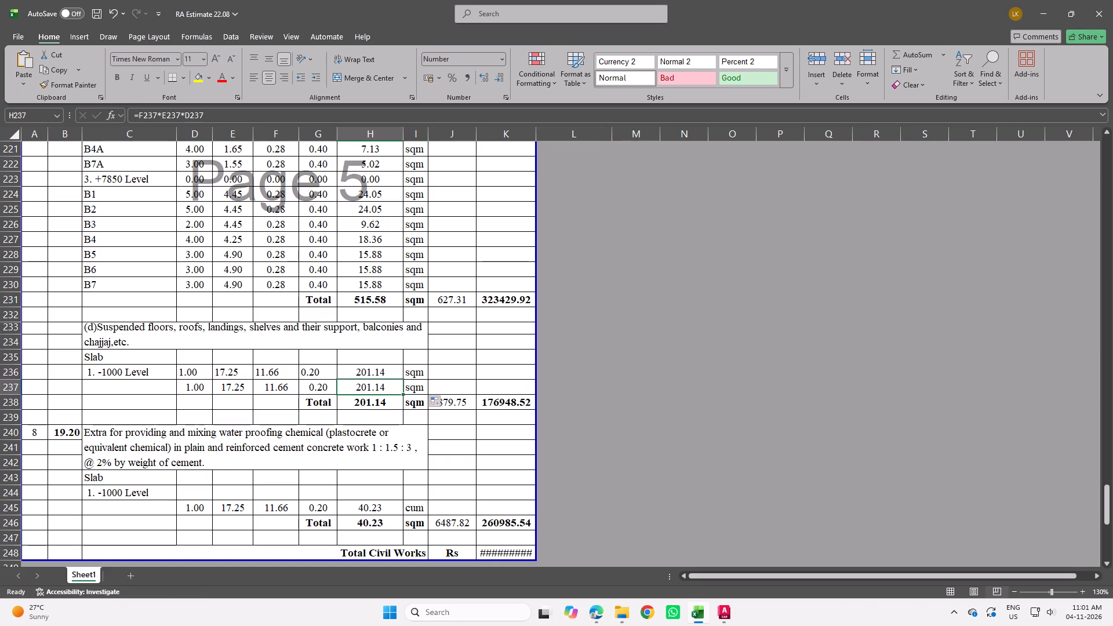
Insert three blank rows at row 237, below the -1000 Level slab row.
{"action": "double_click", "coordinate": [104, 384]}
{"action": "double_click", "coordinate": [133, 373]}
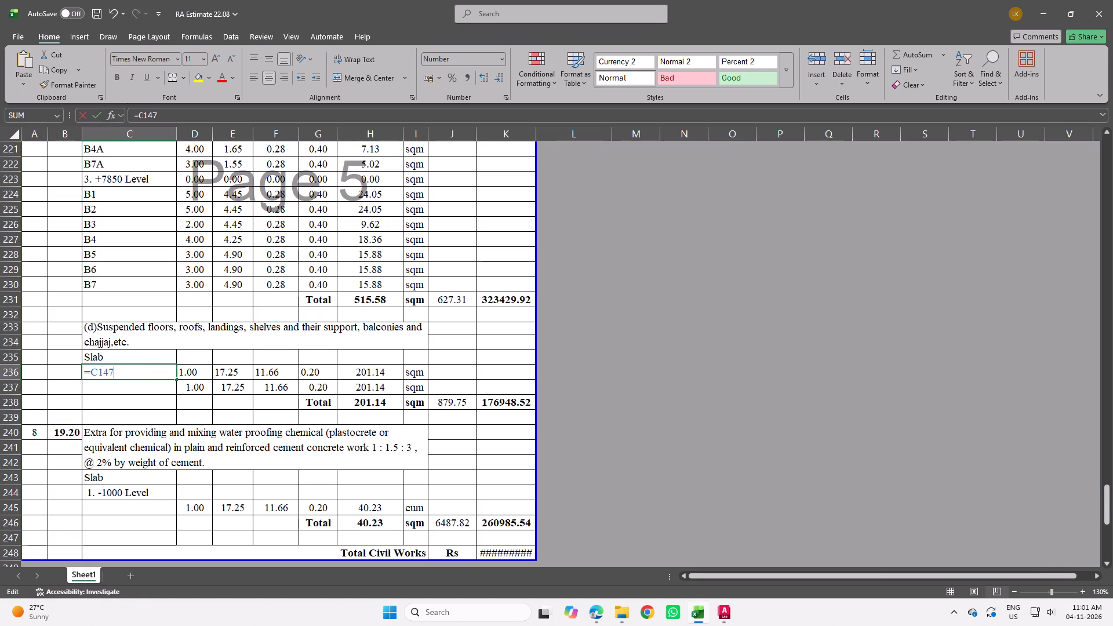
{"action": "key", "text": "Escape"}
{"action": "left_click_drag", "start_coordinate": [12, 391], "coordinate": [24, 423]}
{"action": "right_click_drag", "start_coordinate": [21, 417], "coordinate": [32, 389]}
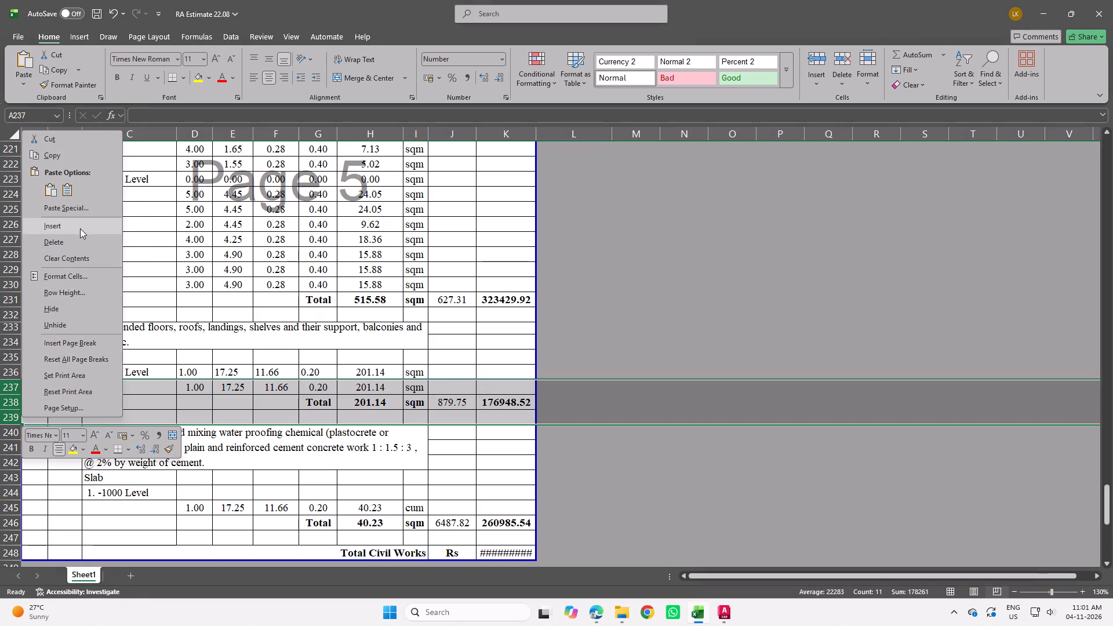
{"action": "left_click", "coordinate": [80, 228]}
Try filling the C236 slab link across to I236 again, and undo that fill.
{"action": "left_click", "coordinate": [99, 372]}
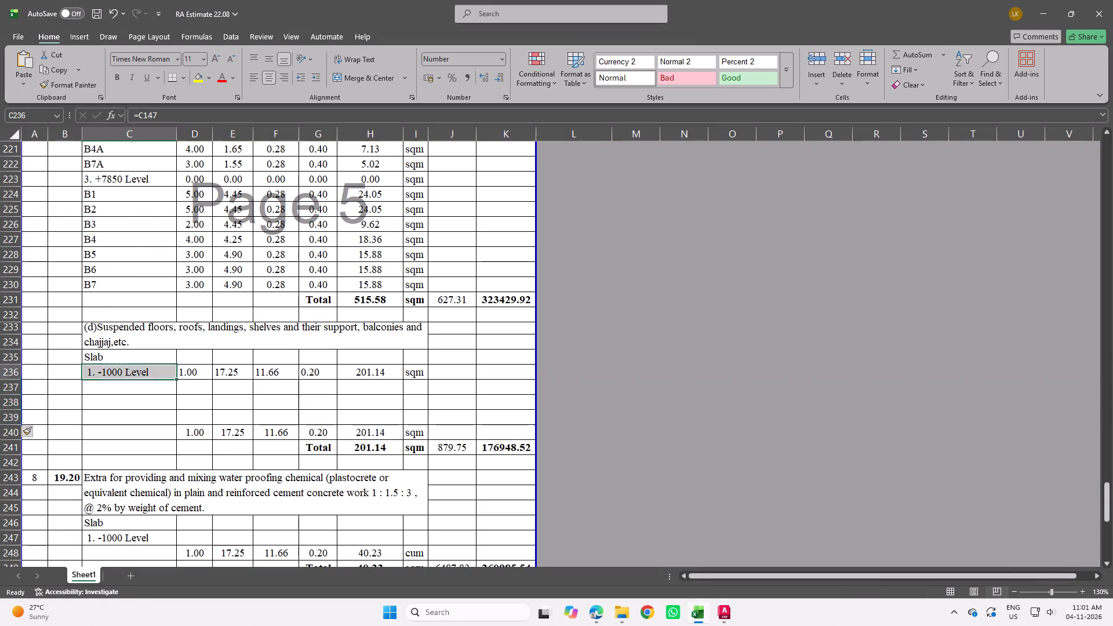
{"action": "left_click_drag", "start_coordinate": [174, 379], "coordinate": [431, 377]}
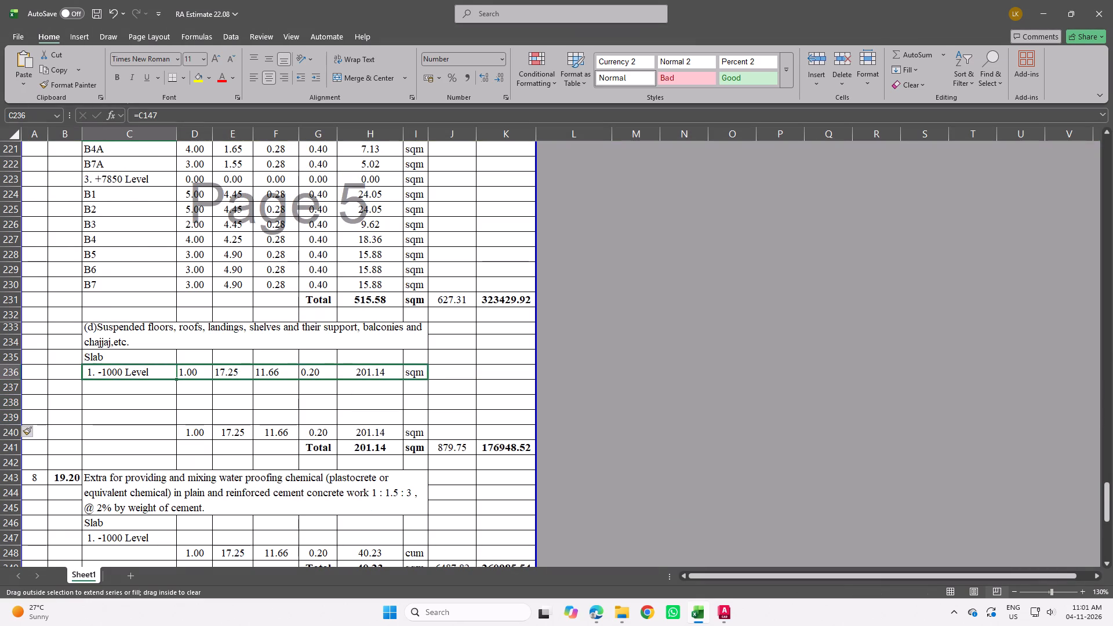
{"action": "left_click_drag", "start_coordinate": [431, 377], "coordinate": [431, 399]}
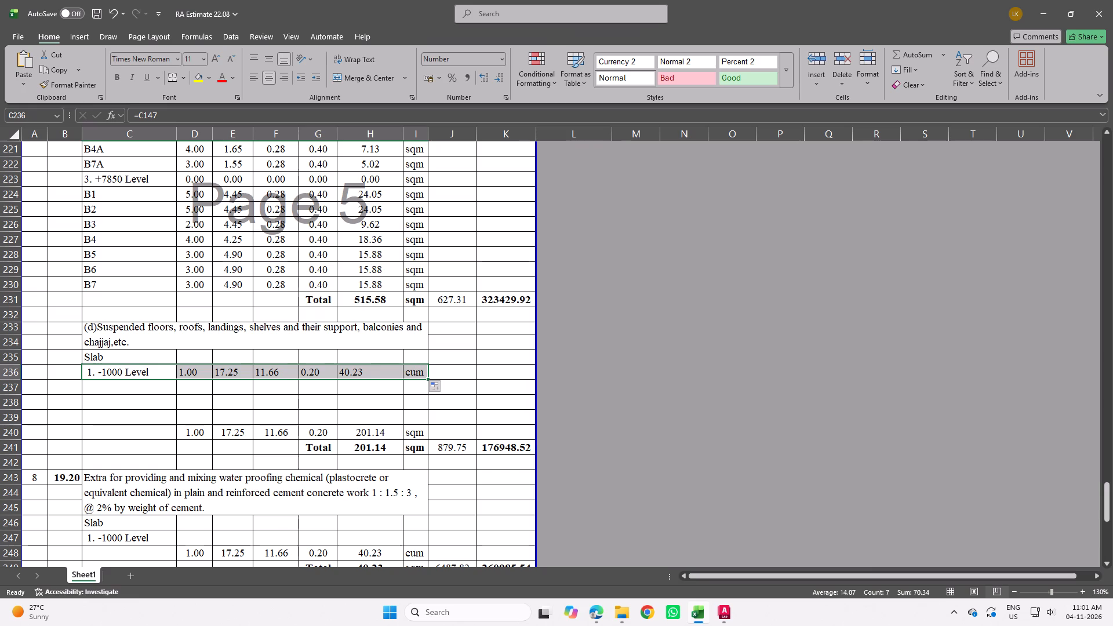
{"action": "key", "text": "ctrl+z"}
Fill the C236 slab link across to G236, and fill C236:G236 down through row 240.
{"action": "left_click_drag", "start_coordinate": [121, 373], "coordinate": [173, 380]}
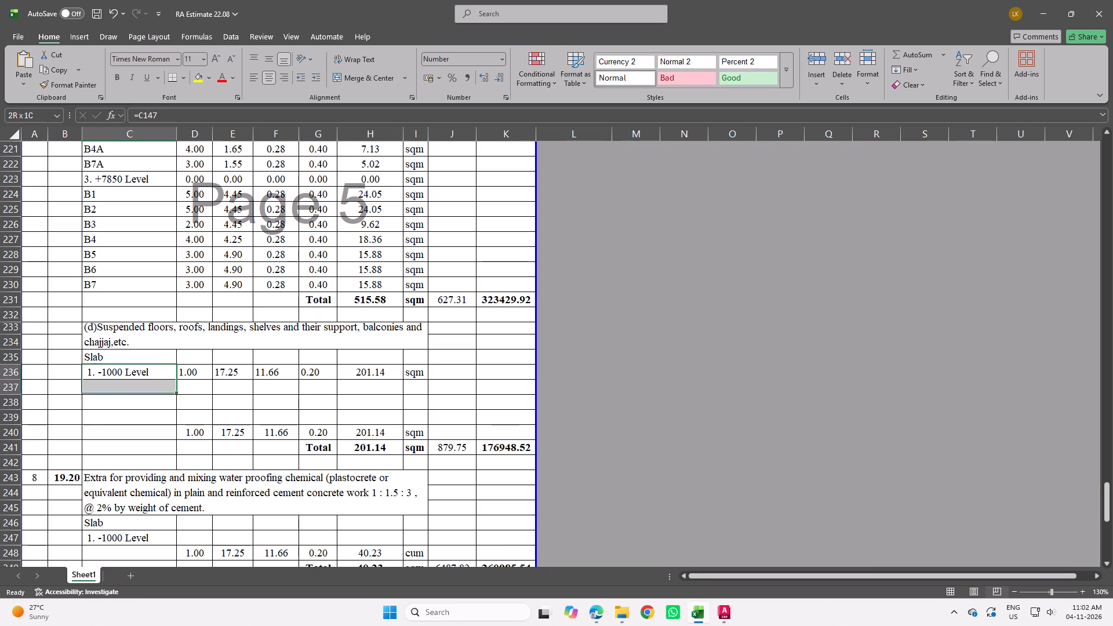
{"action": "left_click_drag", "start_coordinate": [173, 380], "coordinate": [173, 381]}
{"action": "key", "text": "Escape"}
{"action": "left_click", "coordinate": [168, 378]}
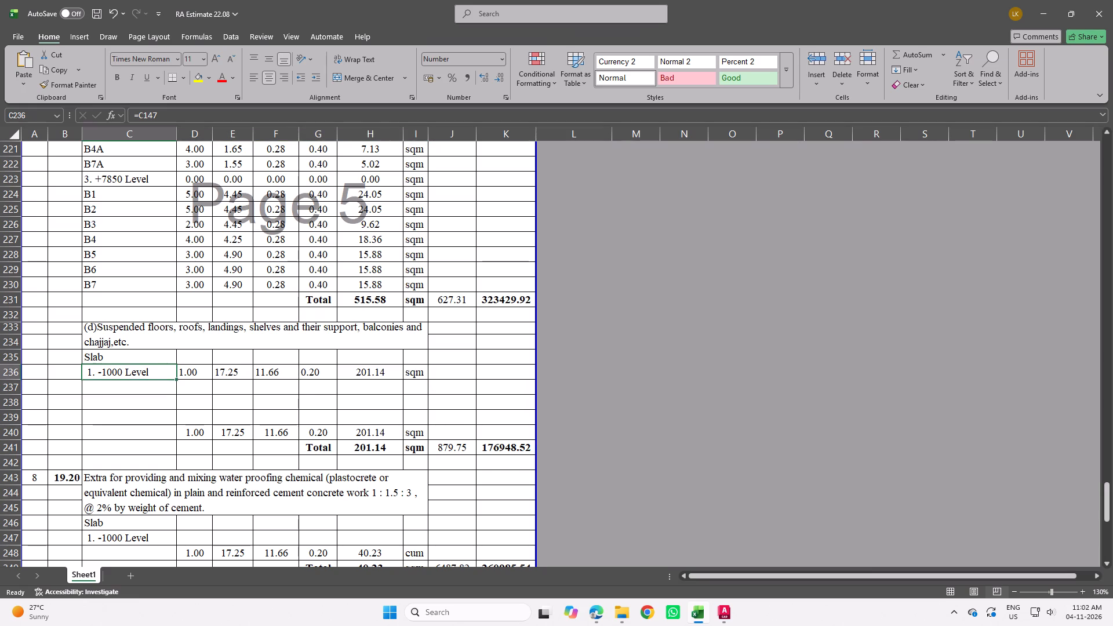
{"action": "left_click_drag", "start_coordinate": [176, 378], "coordinate": [330, 379]}
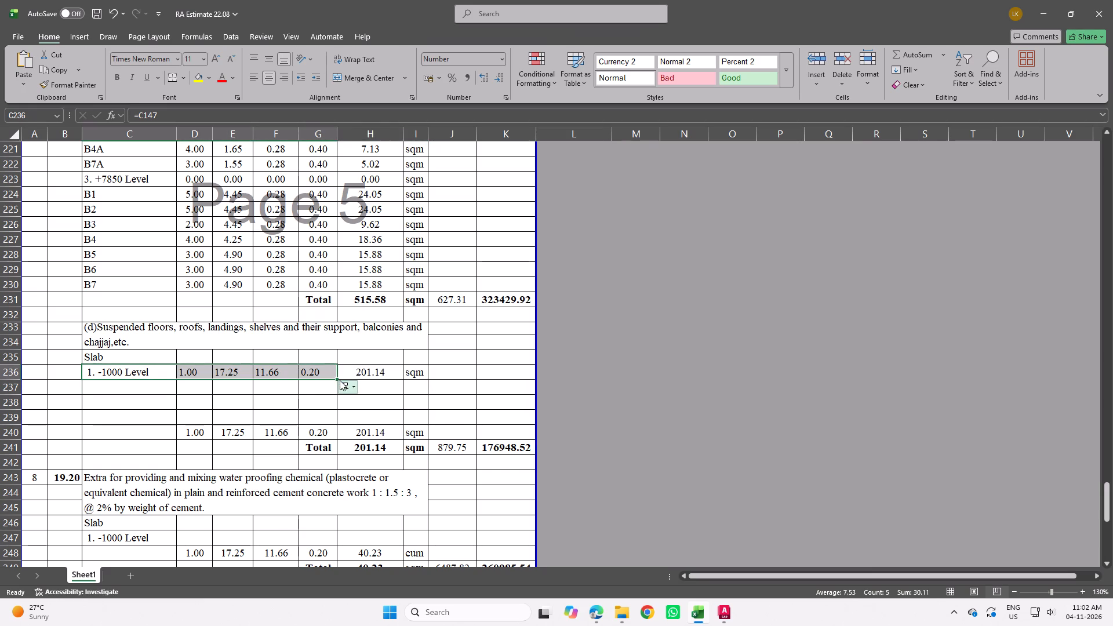
{"action": "left_click", "coordinate": [337, 376]}
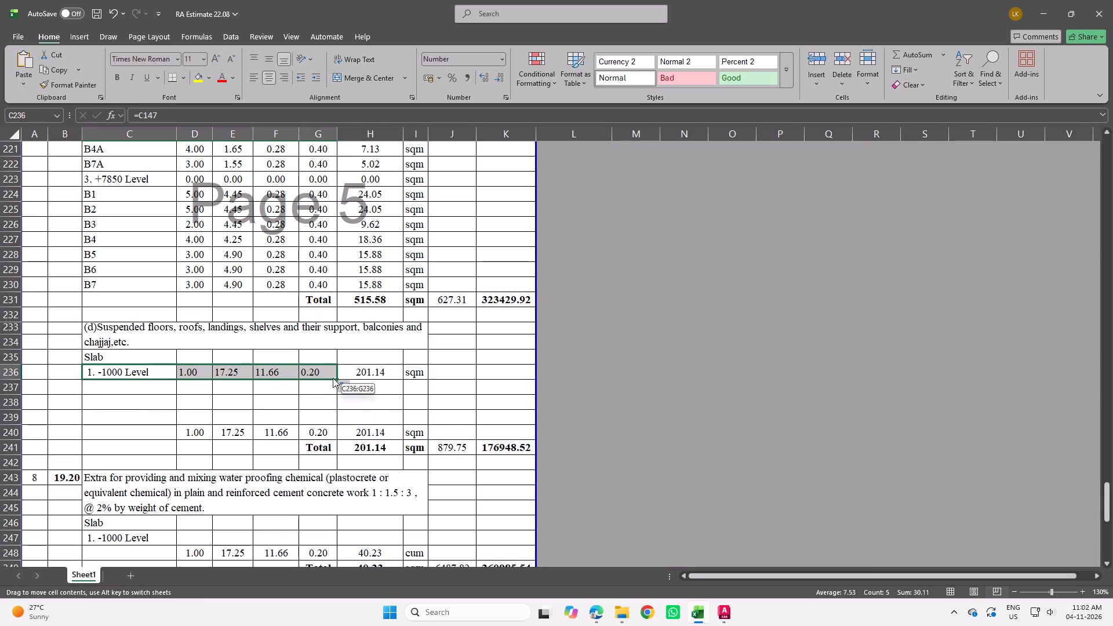
{"action": "left_click_drag", "start_coordinate": [336, 378], "coordinate": [340, 423]}
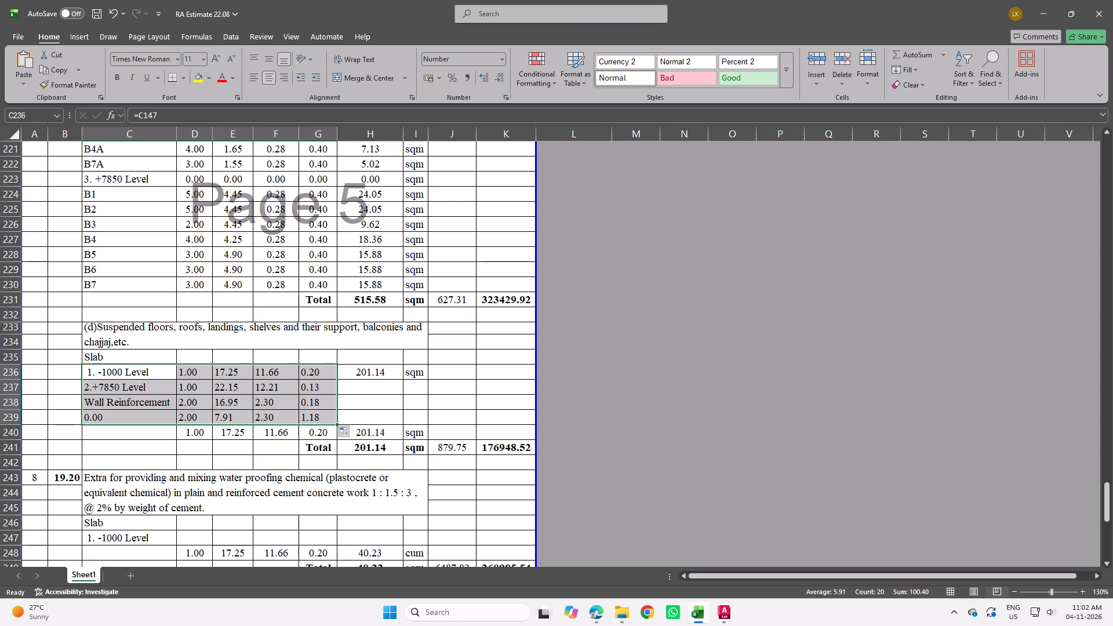
{"action": "left_click_drag", "start_coordinate": [335, 423], "coordinate": [339, 438]}
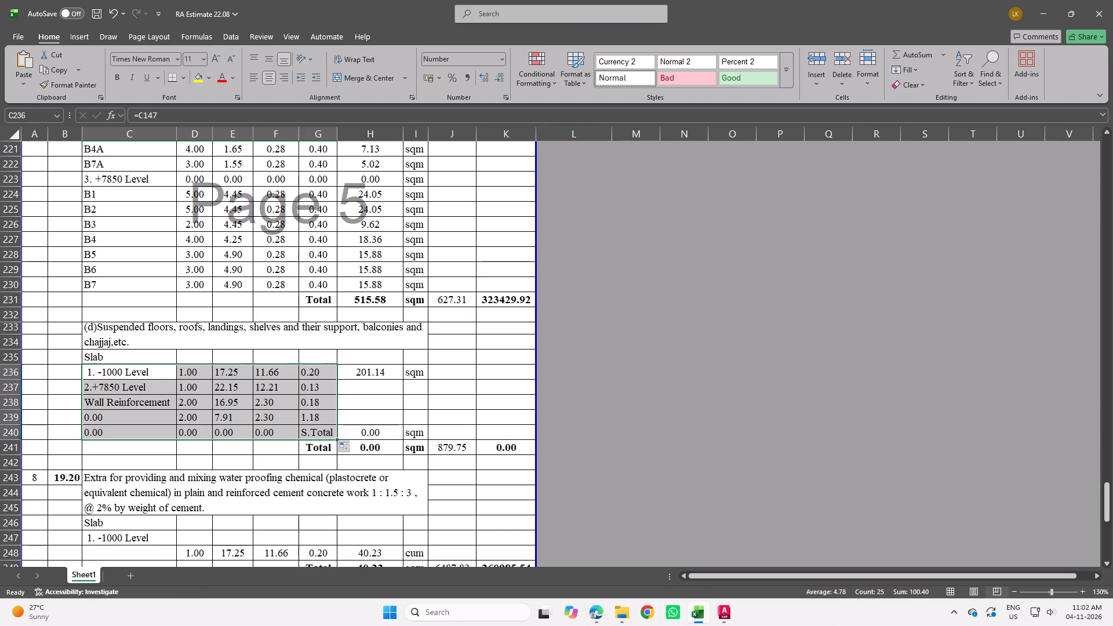
Delete the surplus S.Total row 240 directly above the slab shuttering total.
{"action": "left_click", "coordinate": [4, 431]}
{"action": "right_click", "coordinate": [5, 431]}
{"action": "left_click", "coordinate": [64, 259]}
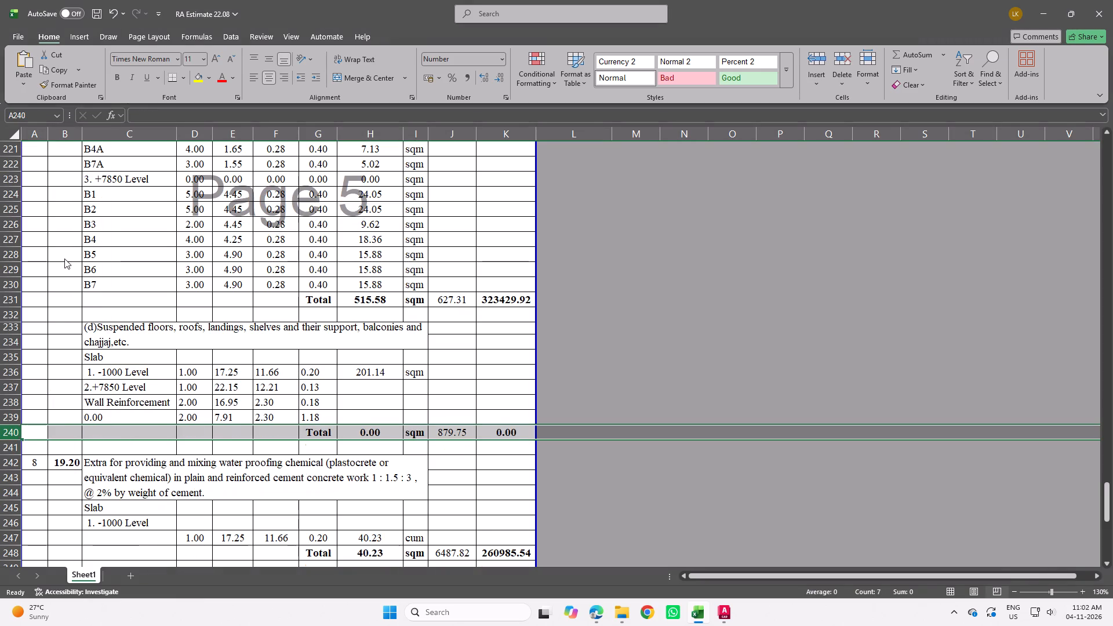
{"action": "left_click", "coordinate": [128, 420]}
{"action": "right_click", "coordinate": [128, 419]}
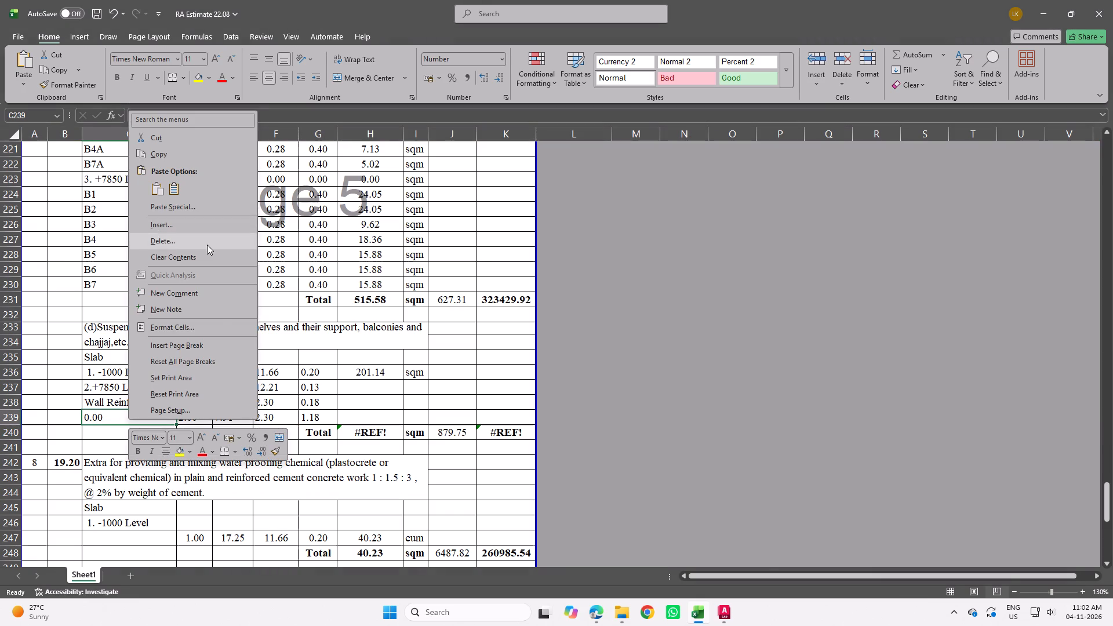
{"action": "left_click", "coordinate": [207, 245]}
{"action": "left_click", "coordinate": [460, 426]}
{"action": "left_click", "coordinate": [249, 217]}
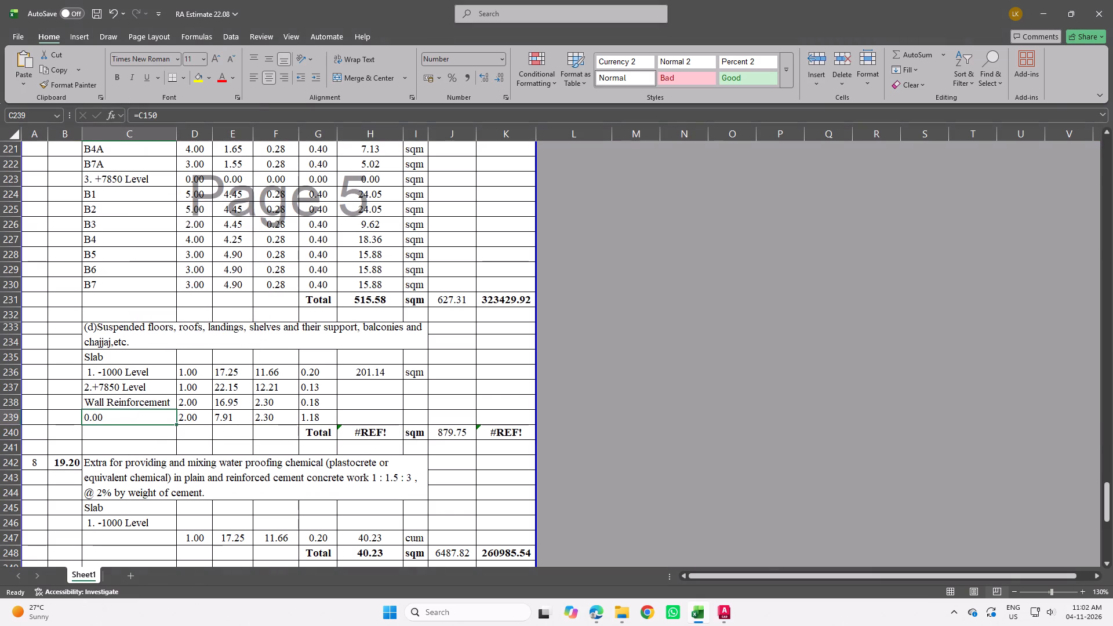
Clear the 0.00 label in C239 below Wall Reinforcement.
{"action": "key", "text": "Delete"}
{"action": "left_click", "coordinate": [435, 421]}
Fill the slab shuttering area formula and sqm unit in H236:I236 down through row 239.
{"action": "double_click", "coordinate": [370, 373]}
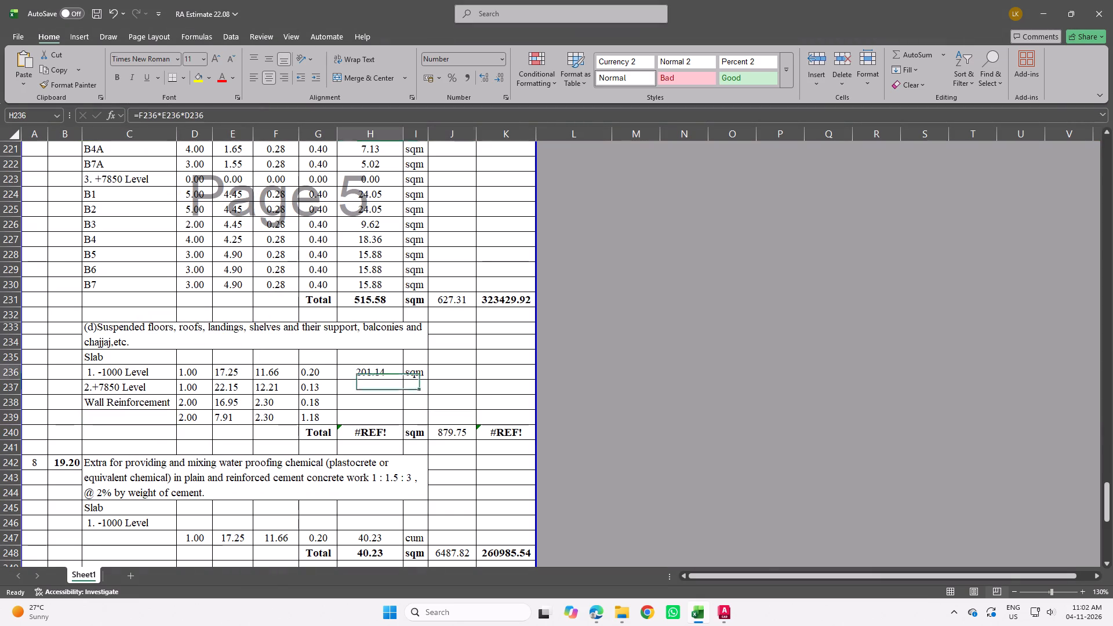
{"action": "key", "text": "Escape"}
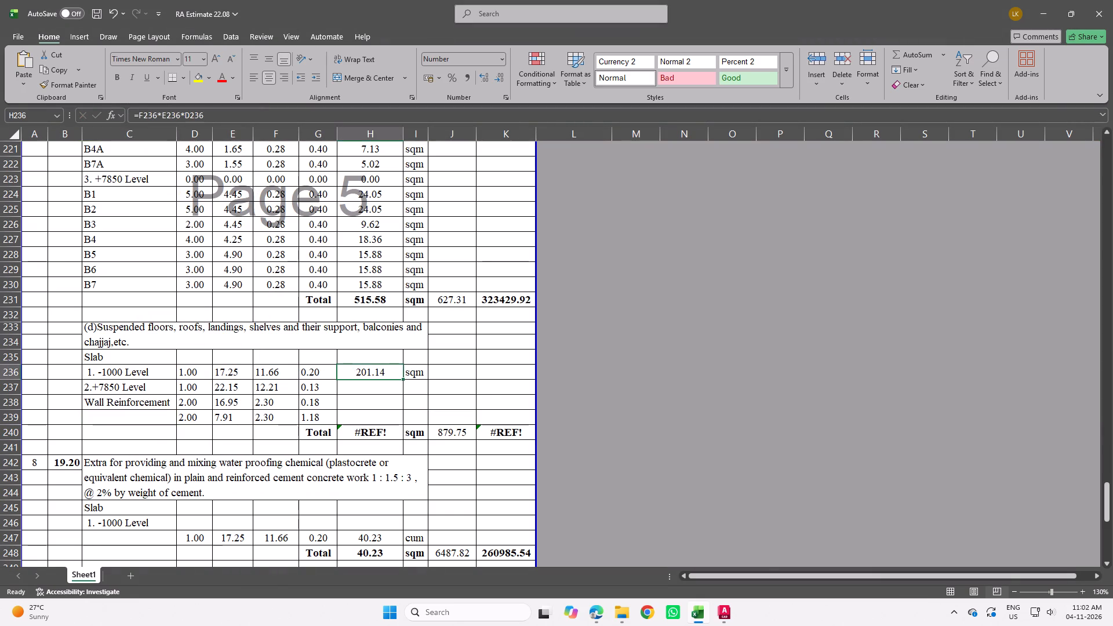
{"action": "left_click_drag", "start_coordinate": [388, 376], "coordinate": [434, 373]}
{"action": "left_click_drag", "start_coordinate": [374, 368], "coordinate": [409, 374]}
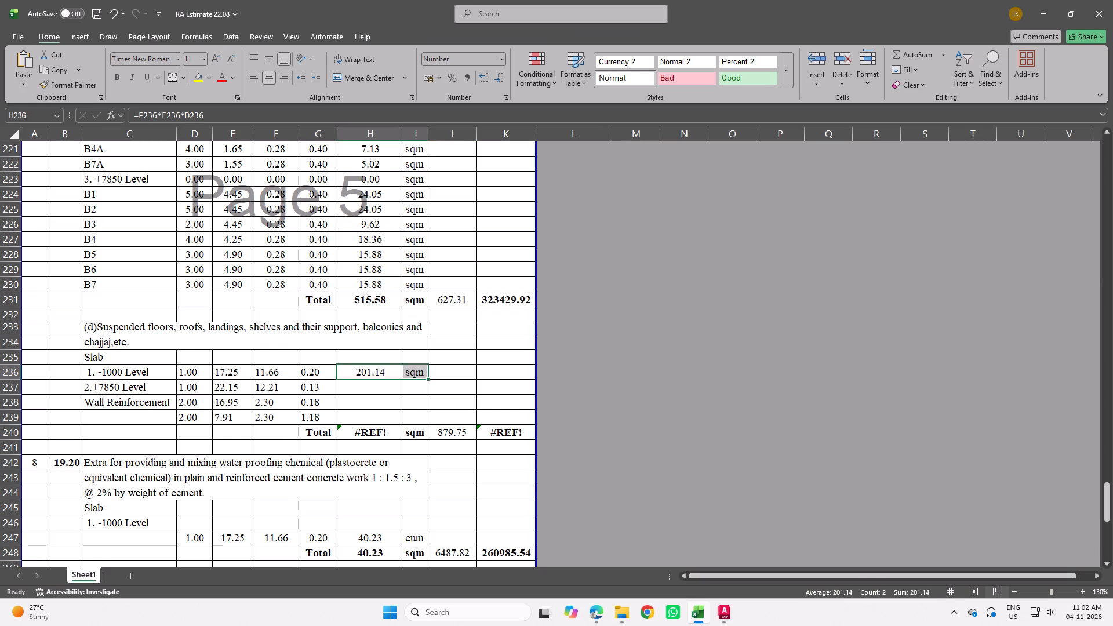
{"action": "left_click_drag", "start_coordinate": [428, 378], "coordinate": [438, 431]}
Replace the broken slab shuttering total in H240 with =SUM(H236:H239).
{"action": "double_click", "coordinate": [381, 434]}
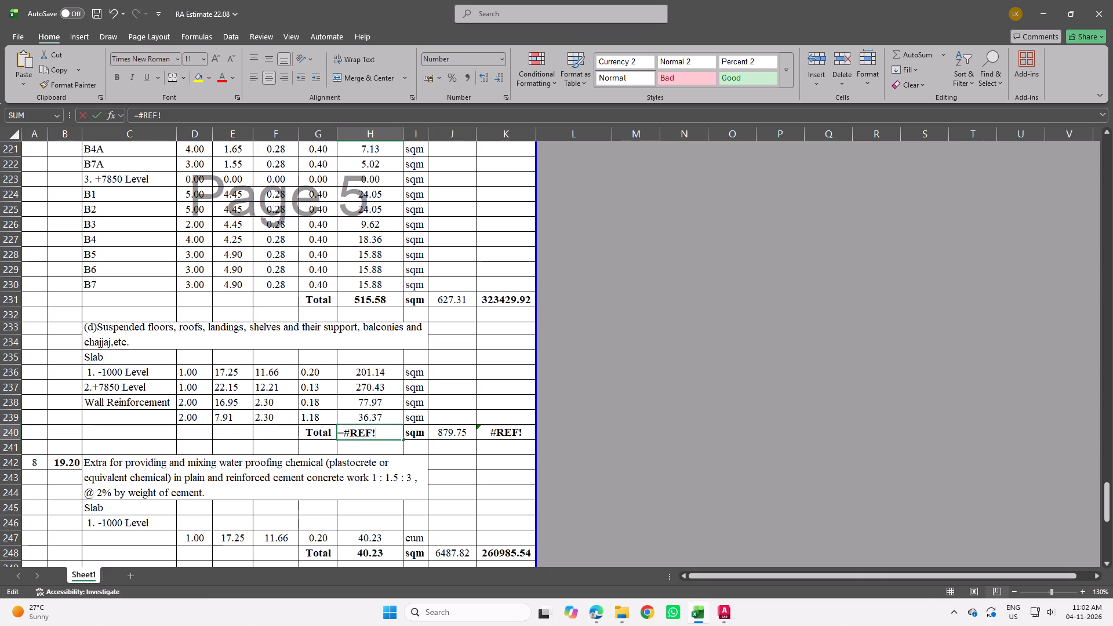
{"action": "left_click", "coordinate": [905, 50]}
{"action": "left_click", "coordinate": [906, 50]}
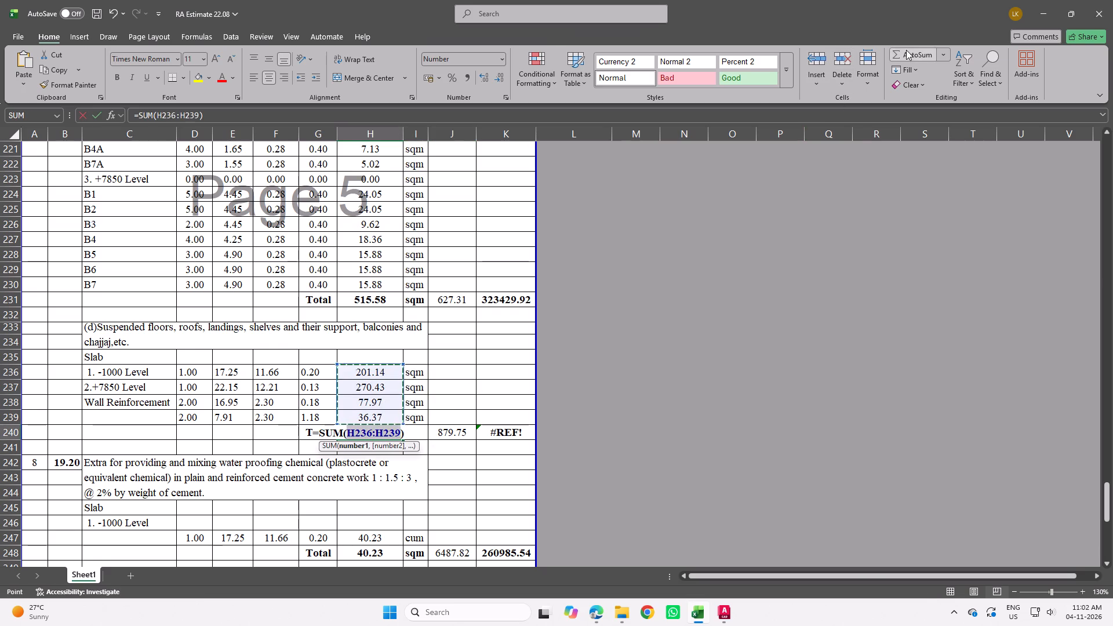
{"action": "key", "text": "Return"}
Insert three blank rows at row 247, below the -1000 Level label of the water proofing item.
{"action": "scroll", "coordinate": [530, 396], "scroll_direction": "down", "scroll_amount": 2}
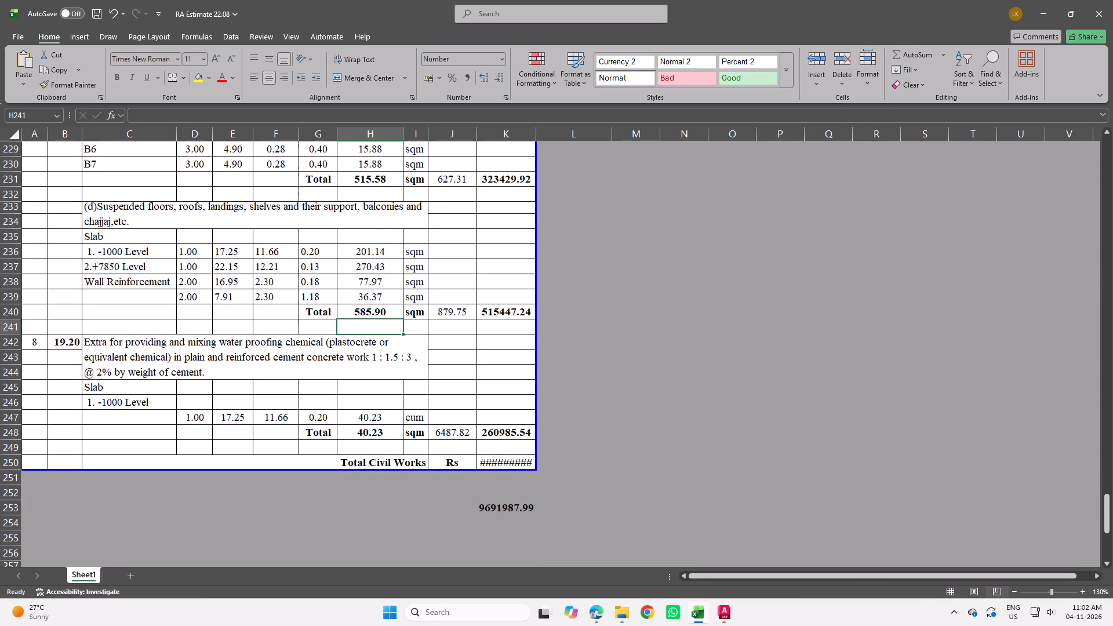
{"action": "left_click", "coordinate": [14, 417]}
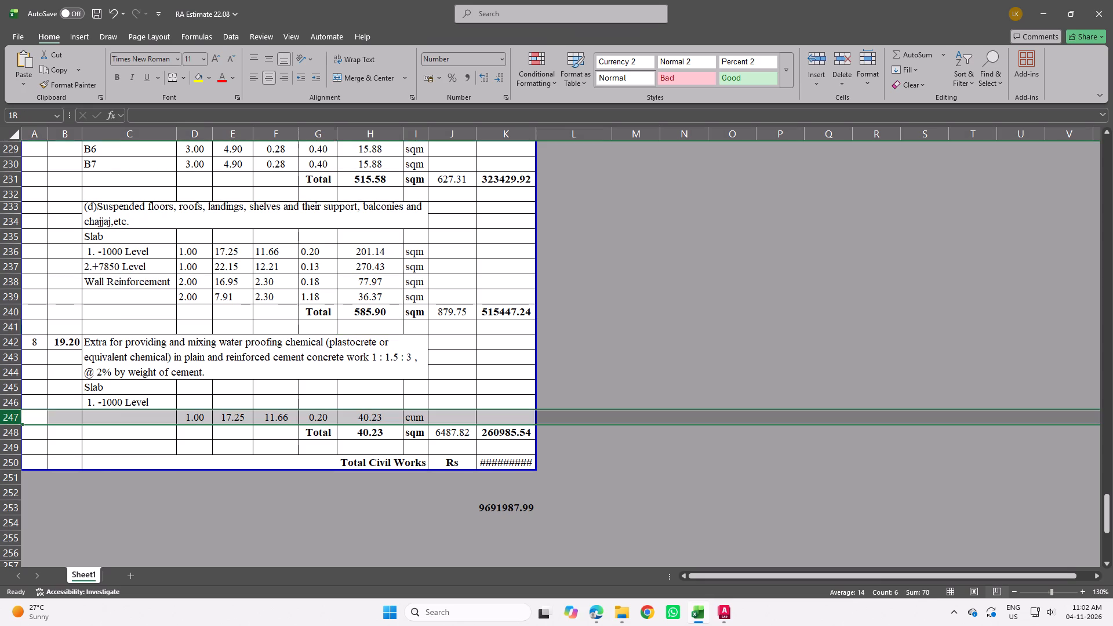
{"action": "right_click", "coordinate": [14, 417]}
{"action": "left_click", "coordinate": [80, 227]}
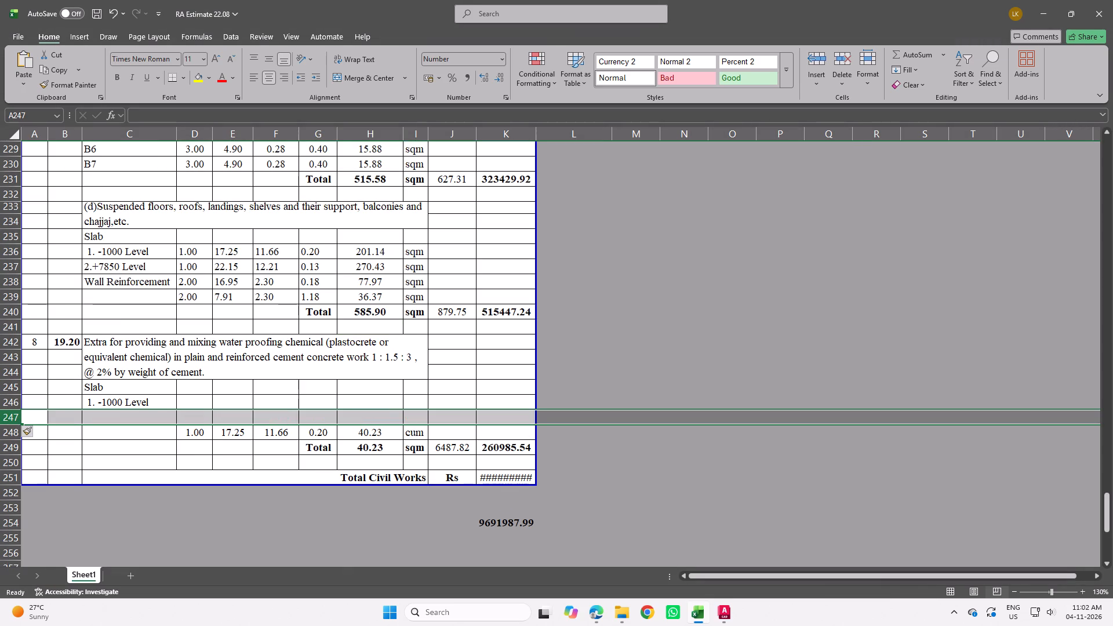
{"action": "left_click", "coordinate": [9, 431]}
{"action": "right_click", "coordinate": [9, 431]}
{"action": "left_click", "coordinate": [67, 236]}
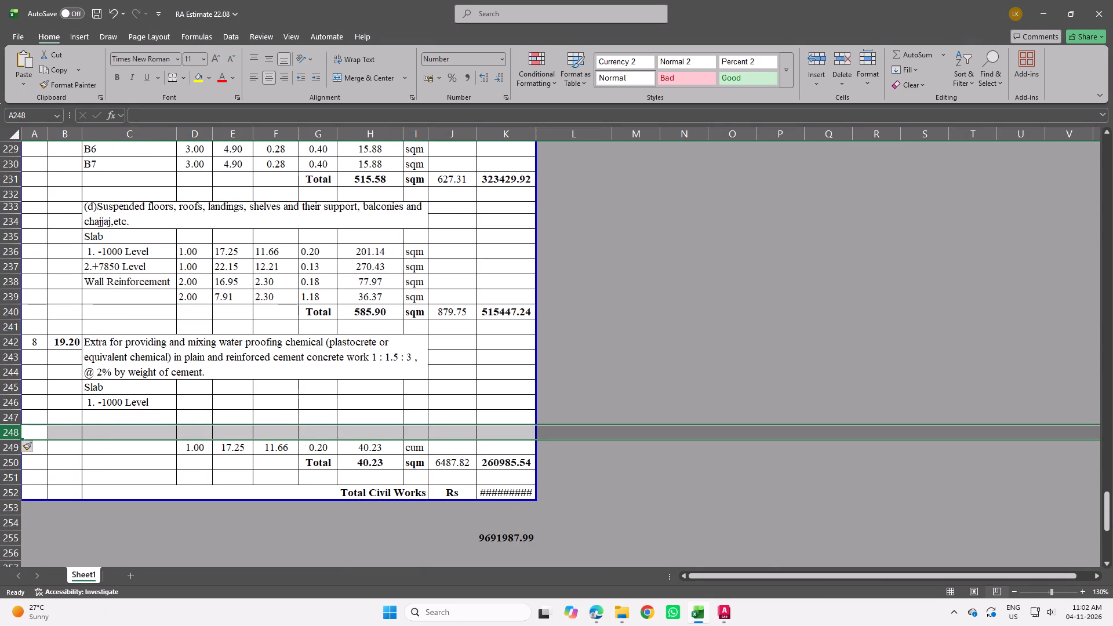
{"action": "left_click", "coordinate": [11, 443]}
{"action": "right_click", "coordinate": [11, 443]}
{"action": "left_click", "coordinate": [78, 252]}
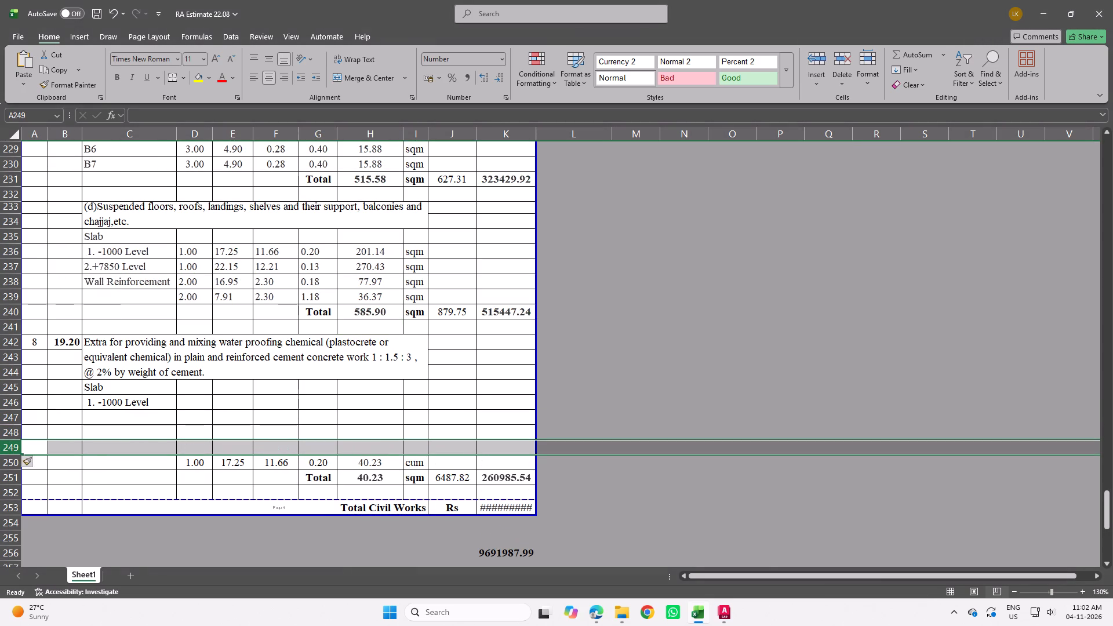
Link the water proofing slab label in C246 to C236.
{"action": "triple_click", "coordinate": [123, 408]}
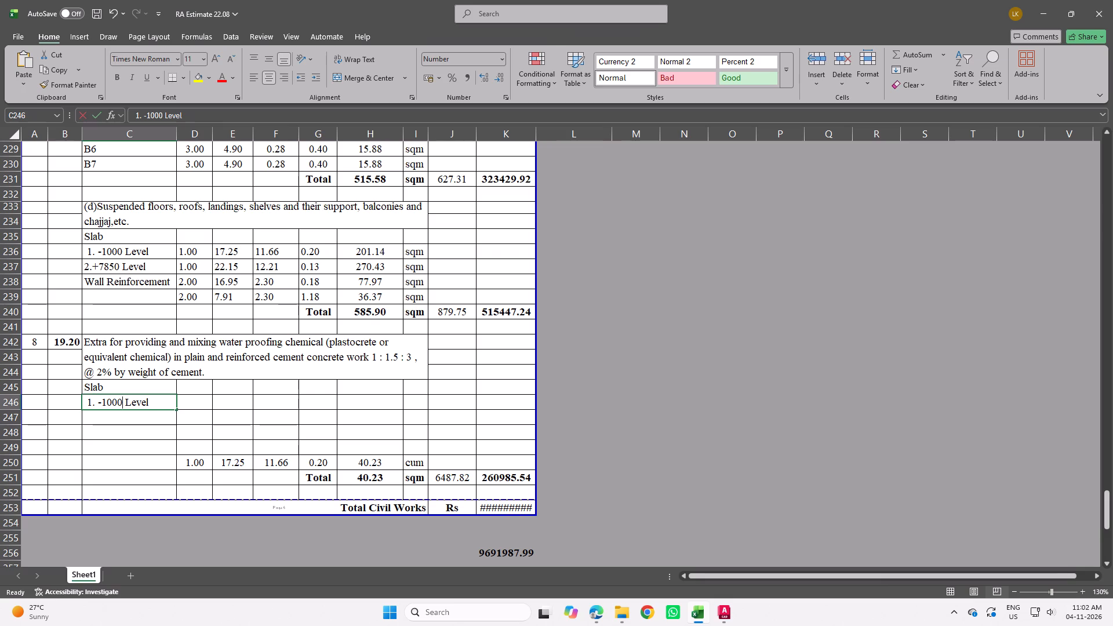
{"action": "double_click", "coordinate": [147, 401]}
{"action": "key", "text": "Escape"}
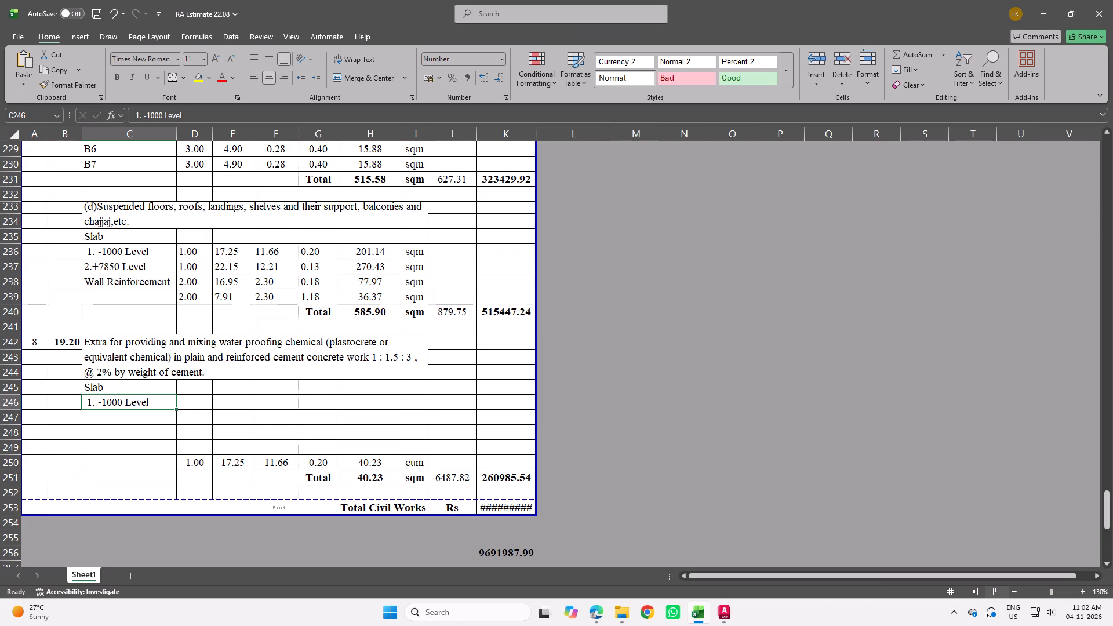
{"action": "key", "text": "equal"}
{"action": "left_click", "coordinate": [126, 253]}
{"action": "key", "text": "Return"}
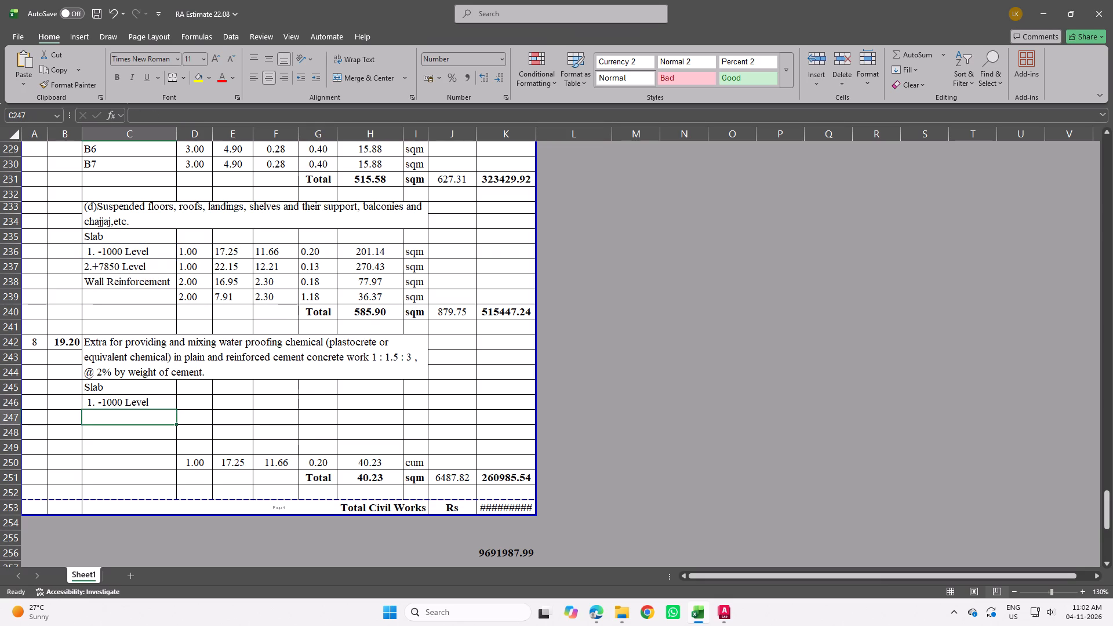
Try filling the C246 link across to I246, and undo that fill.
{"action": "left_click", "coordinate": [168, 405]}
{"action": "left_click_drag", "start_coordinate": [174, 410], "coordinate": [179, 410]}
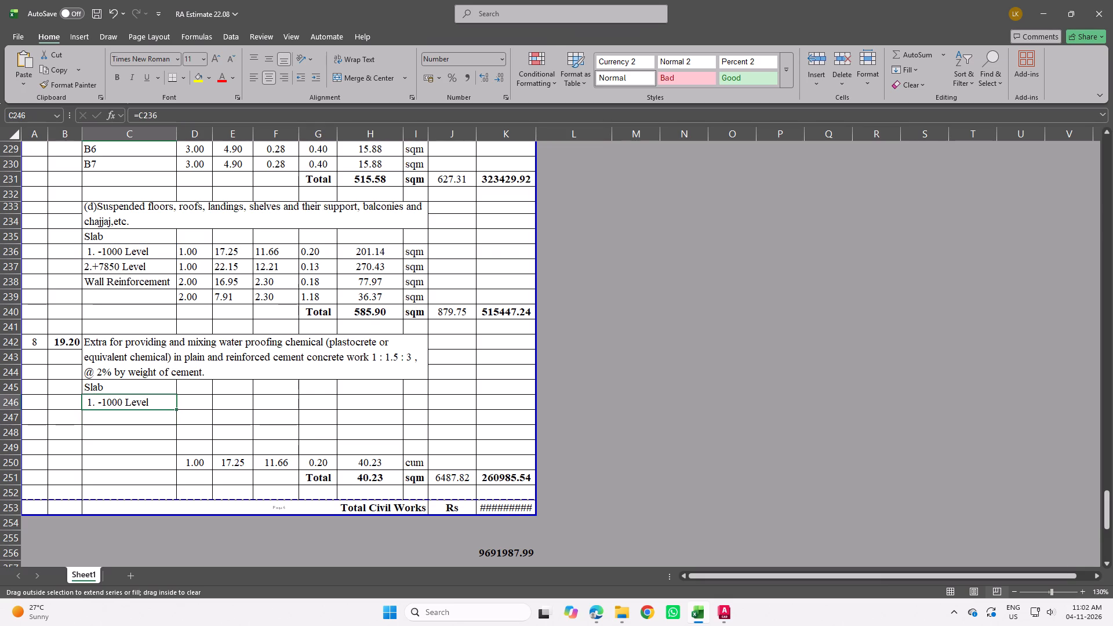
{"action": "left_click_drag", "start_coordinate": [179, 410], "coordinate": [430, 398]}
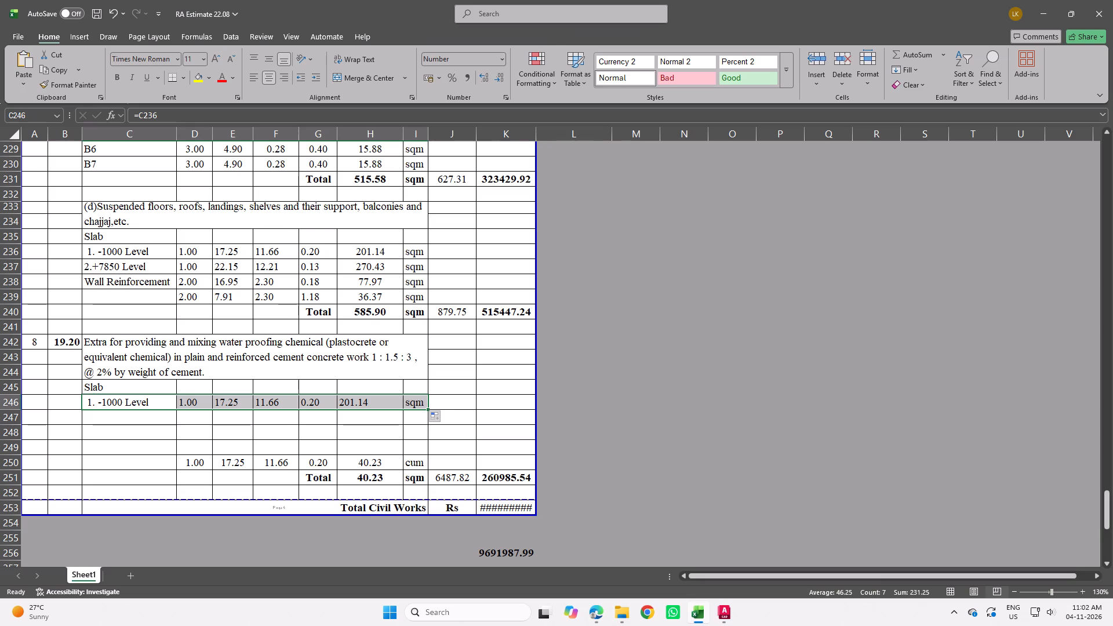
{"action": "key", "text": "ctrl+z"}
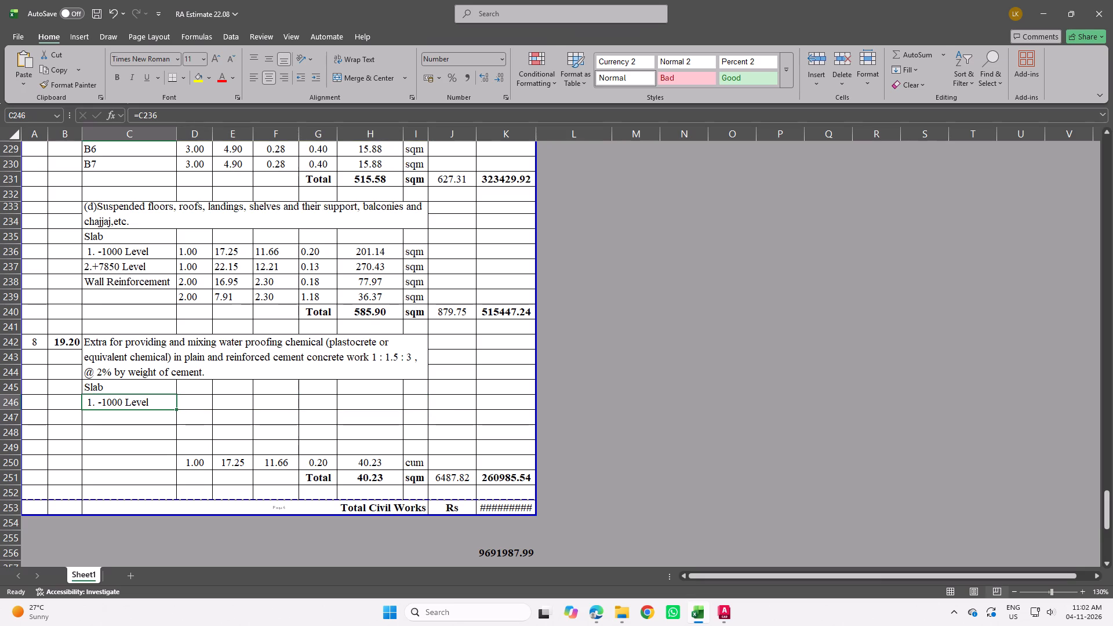
Relink C246 to the RCC slab's -1000 Level label in C147.
{"action": "double_click", "coordinate": [184, 461]}
{"action": "key", "text": "Escape"}
{"action": "left_click", "coordinate": [365, 463]}
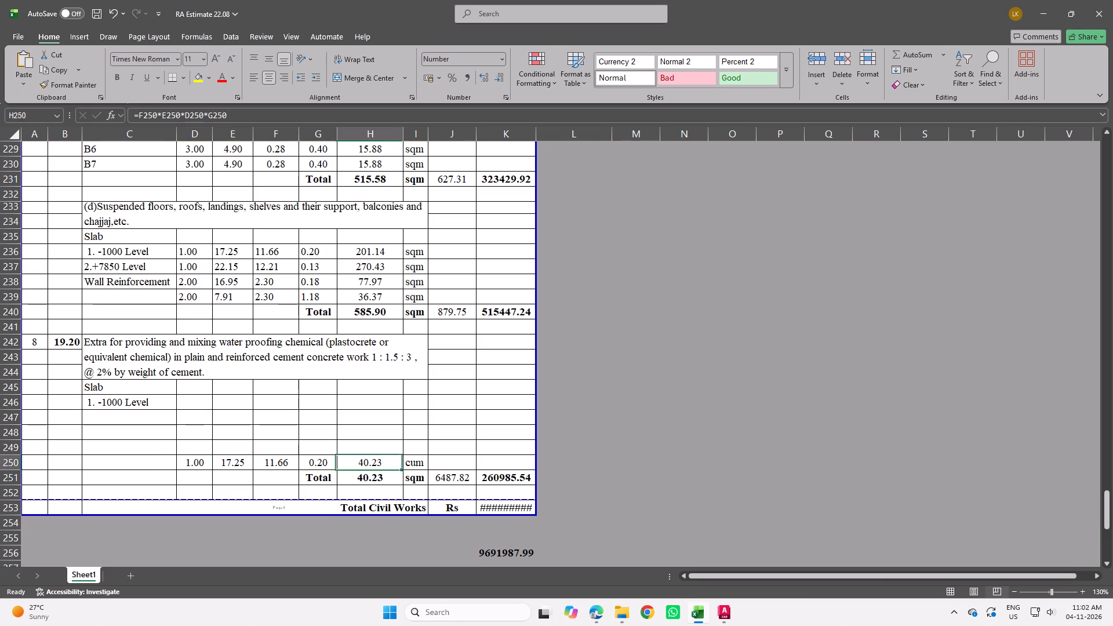
{"action": "double_click", "coordinate": [149, 401]}
{"action": "key", "text": "Escape"}
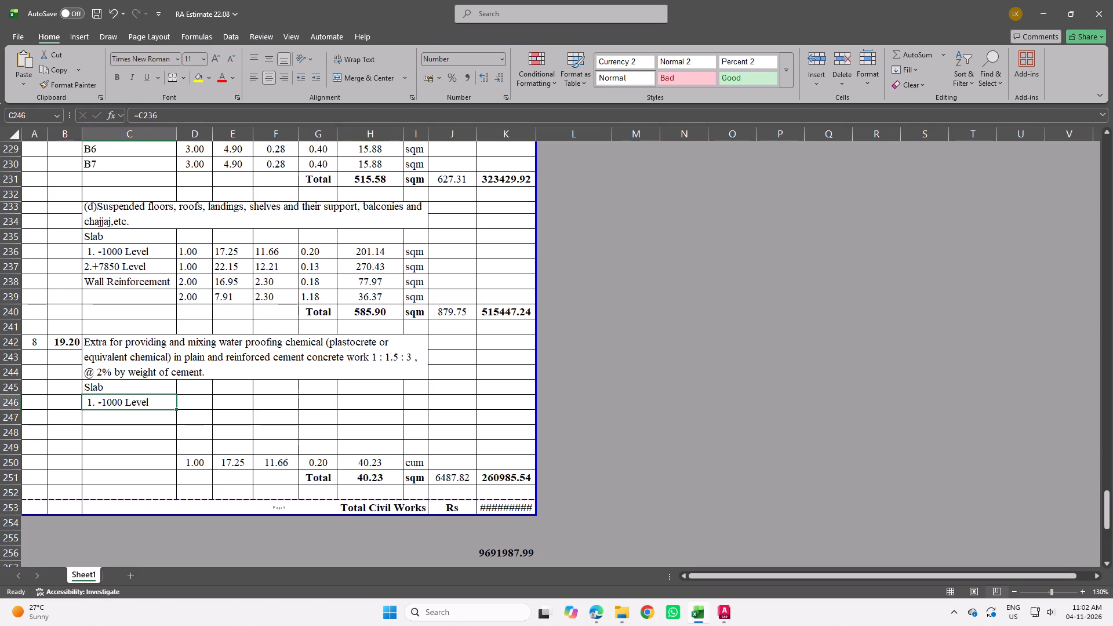
{"action": "key", "text": "equal"}
{"action": "scroll", "coordinate": [160, 361], "scroll_direction": "up", "scroll_amount": 11}
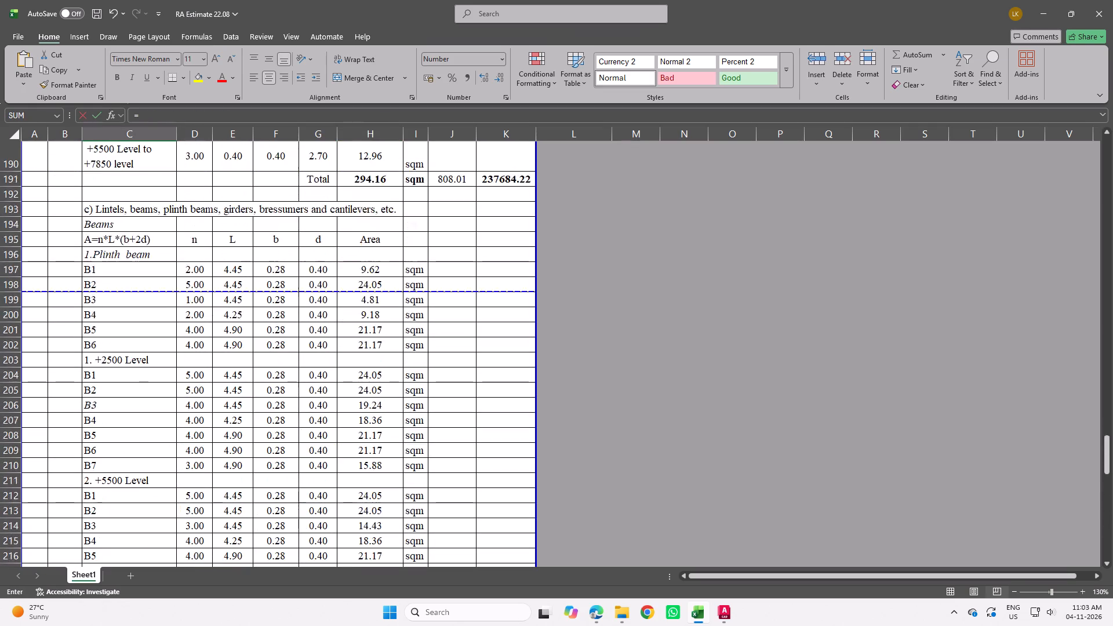
{"action": "scroll", "coordinate": [160, 359], "scroll_direction": "up", "scroll_amount": 8}
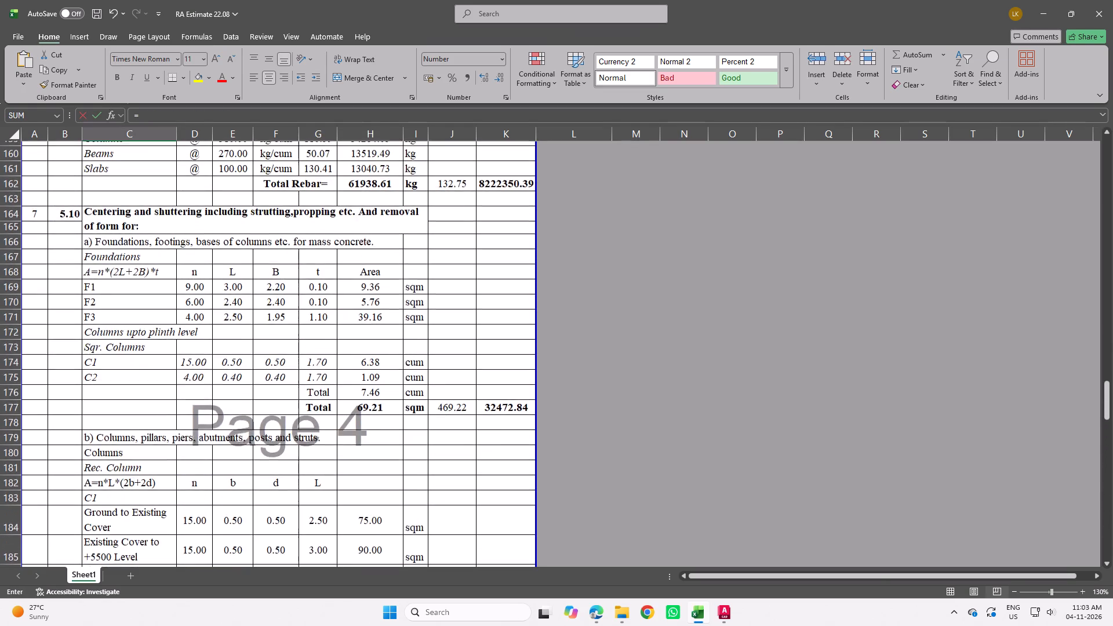
{"action": "scroll", "coordinate": [160, 359], "scroll_direction": "up", "scroll_amount": 6}
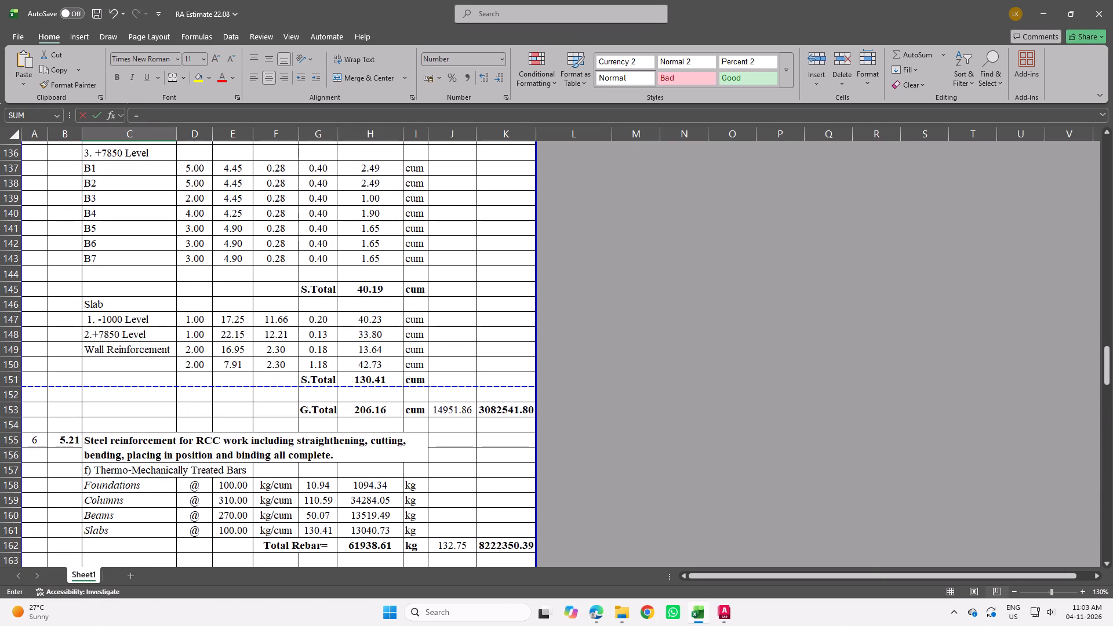
{"action": "left_click", "coordinate": [101, 304]}
{"action": "left_click", "coordinate": [118, 319]}
{"action": "key", "text": "Return"}
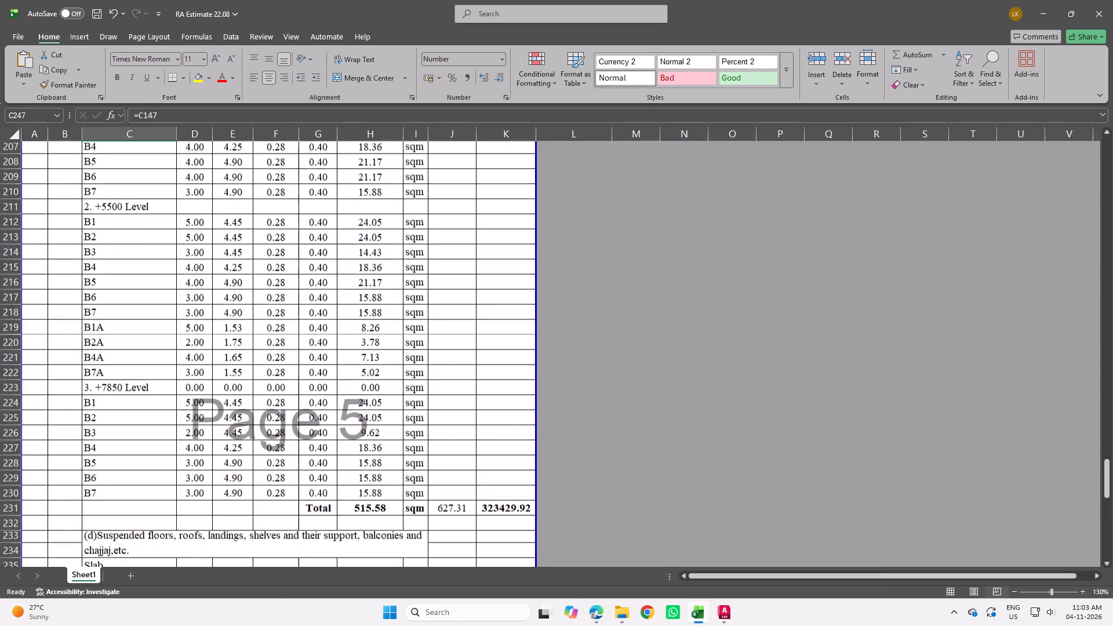
Fill the C246 link across to I246, and fill C246:I246 down through row 249.
{"action": "scroll", "coordinate": [176, 413], "scroll_direction": "down", "scroll_amount": 2}
{"action": "left_click", "coordinate": [157, 417]}
{"action": "left_click_drag", "start_coordinate": [175, 423], "coordinate": [432, 423]}
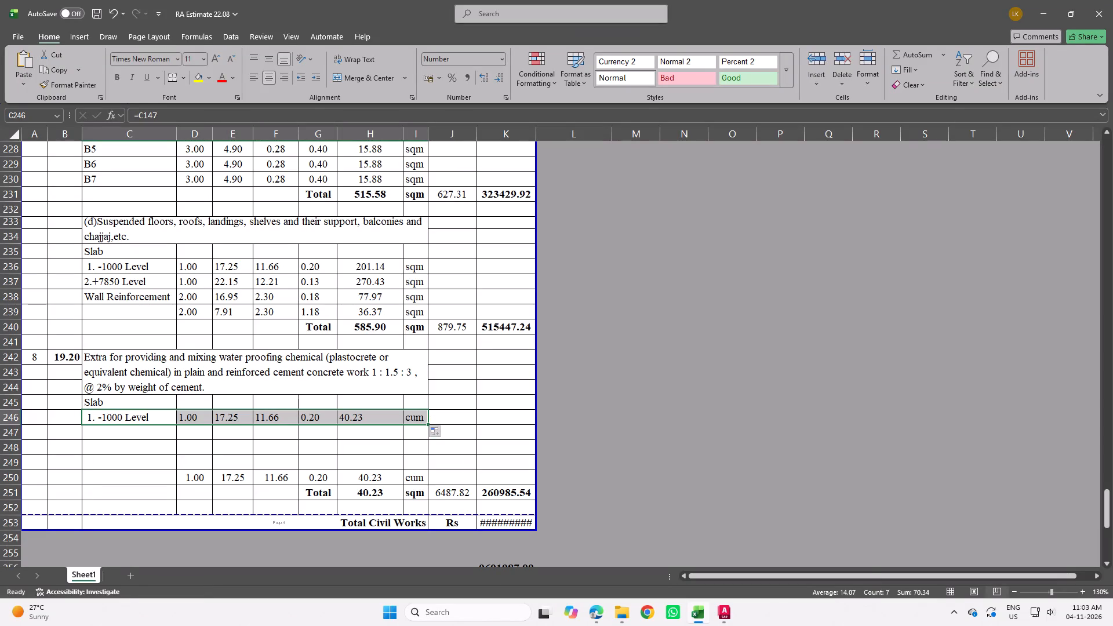
{"action": "left_click_drag", "start_coordinate": [428, 424], "coordinate": [434, 468]}
Set the water proofing quantity in H250 to =SUM(H246:H249).
{"action": "left_click", "coordinate": [385, 477]}
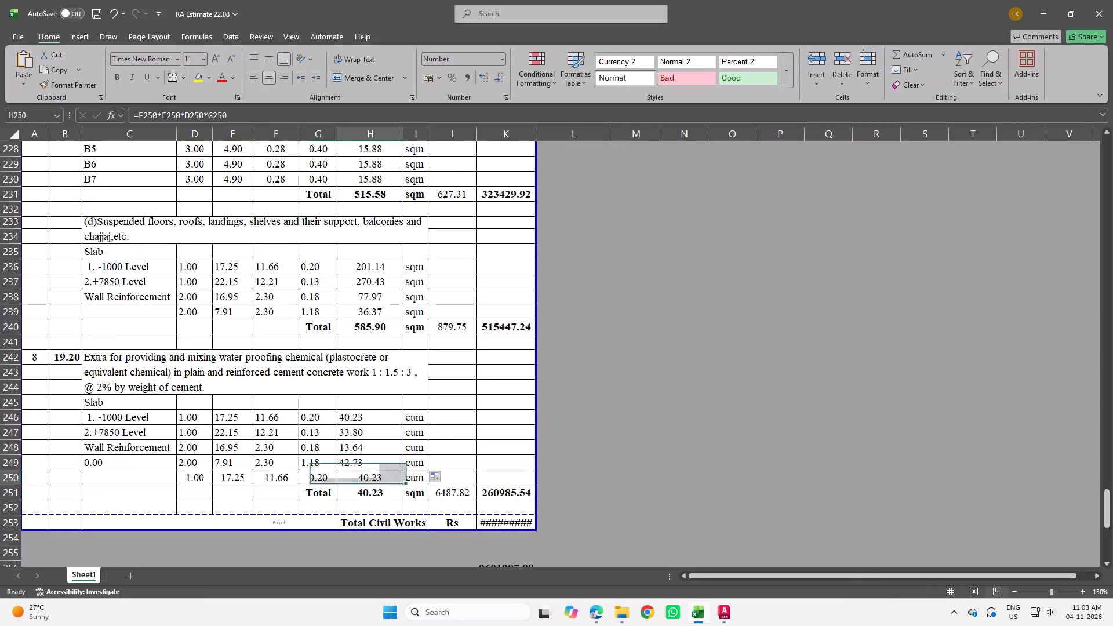
{"action": "double_click", "coordinate": [898, 56]}
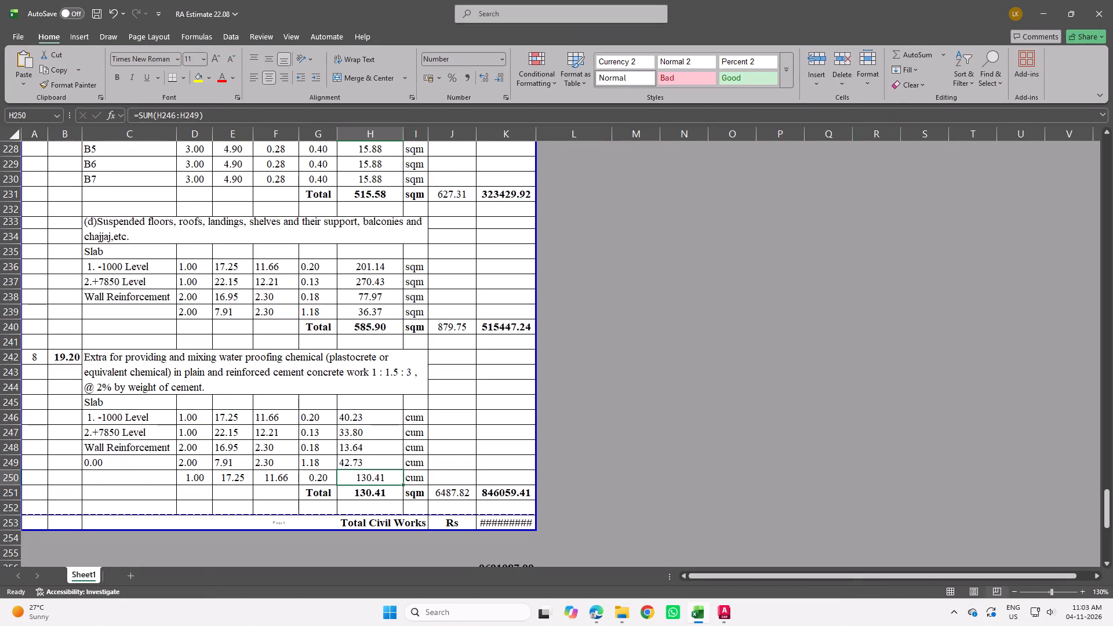
Switch off the centre alignment for the whole quantity column H.
{"action": "left_click_drag", "start_coordinate": [369, 413], "coordinate": [377, 465]}
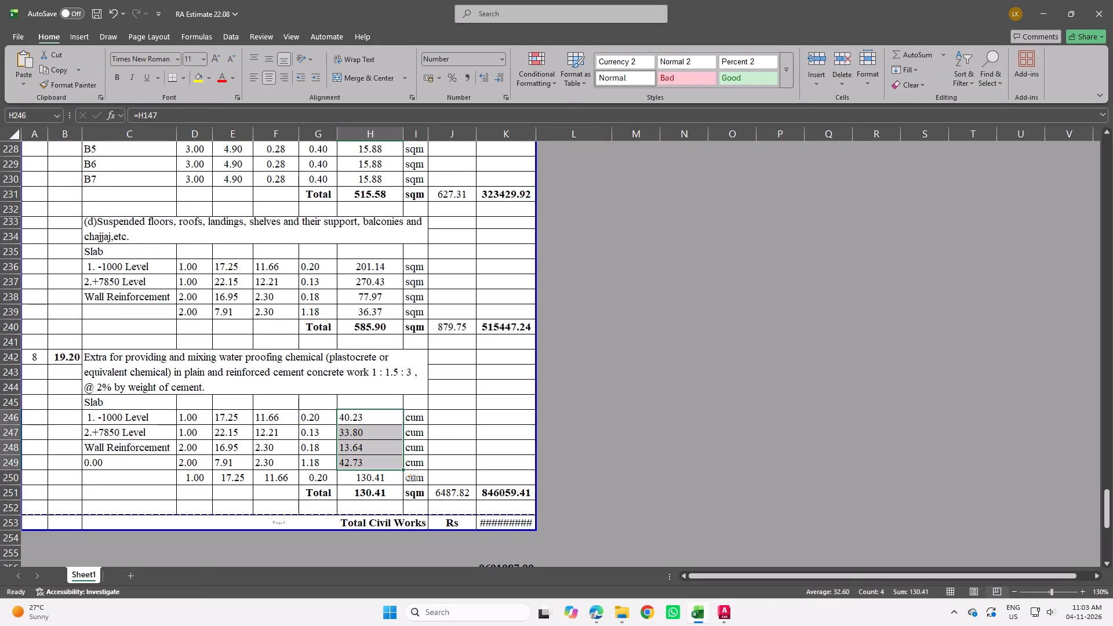
{"action": "left_click_drag", "start_coordinate": [38, 135], "coordinate": [42, 136]}
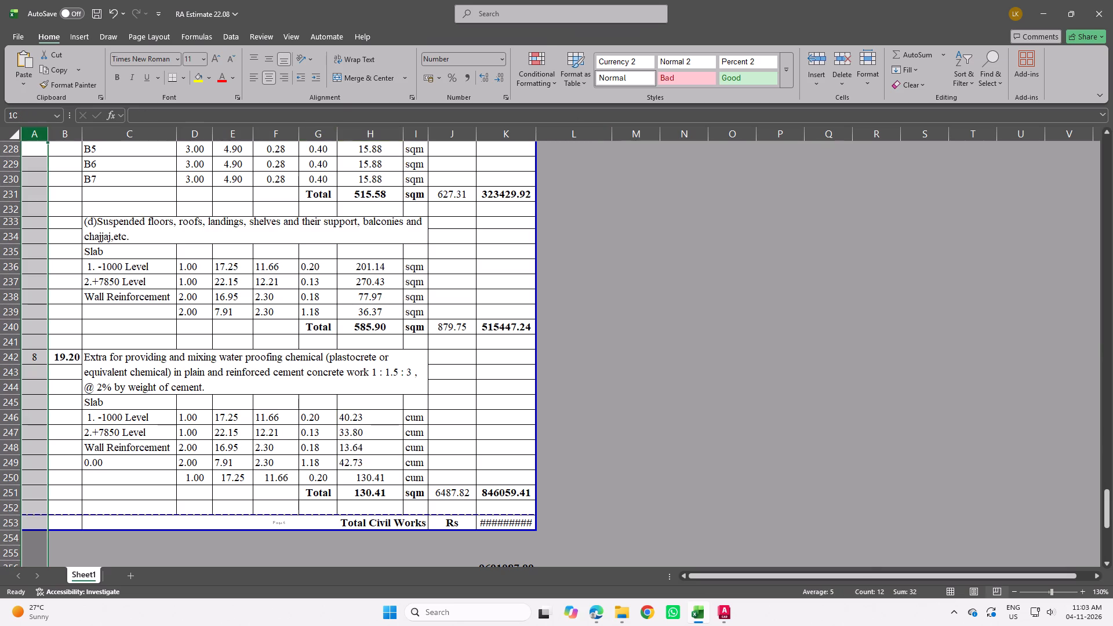
{"action": "left_click_drag", "start_coordinate": [42, 136], "coordinate": [44, 137]}
{"action": "left_click", "coordinate": [370, 134]}
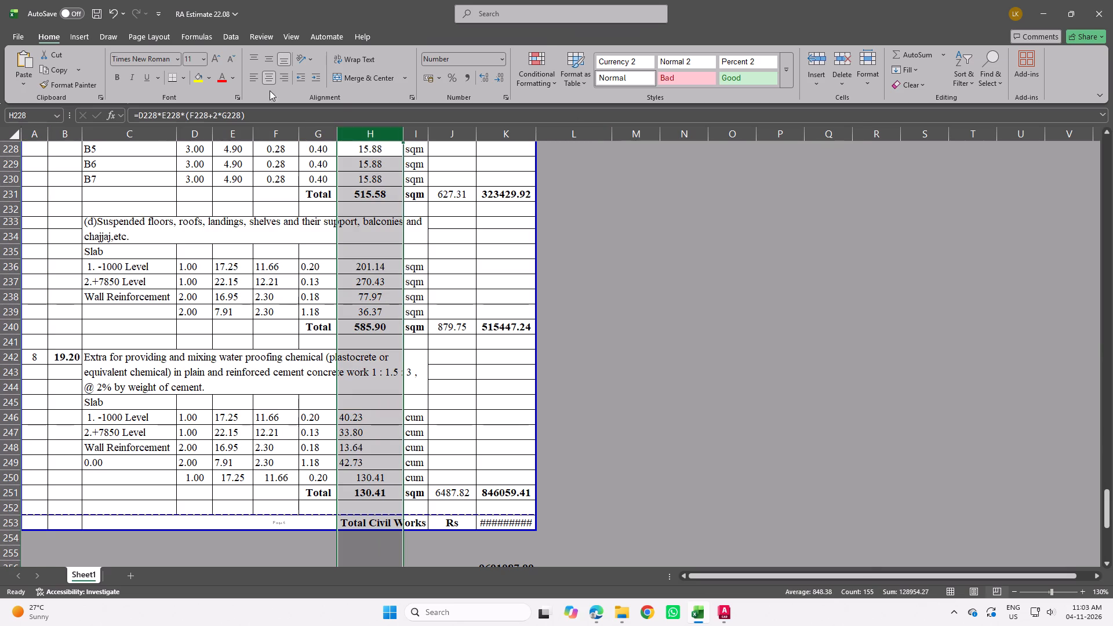
{"action": "double_click", "coordinate": [269, 79]}
{"action": "left_click", "coordinate": [266, 79]}
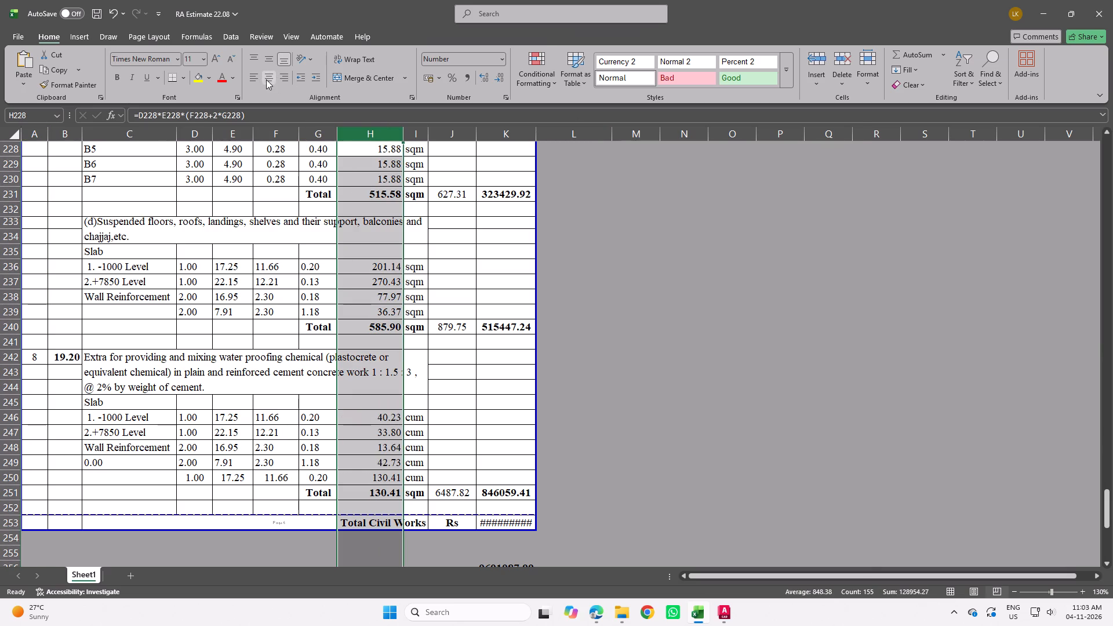
{"action": "double_click", "coordinate": [268, 78]}
{"action": "left_click", "coordinate": [264, 56]}
{"action": "left_click", "coordinate": [274, 59]}
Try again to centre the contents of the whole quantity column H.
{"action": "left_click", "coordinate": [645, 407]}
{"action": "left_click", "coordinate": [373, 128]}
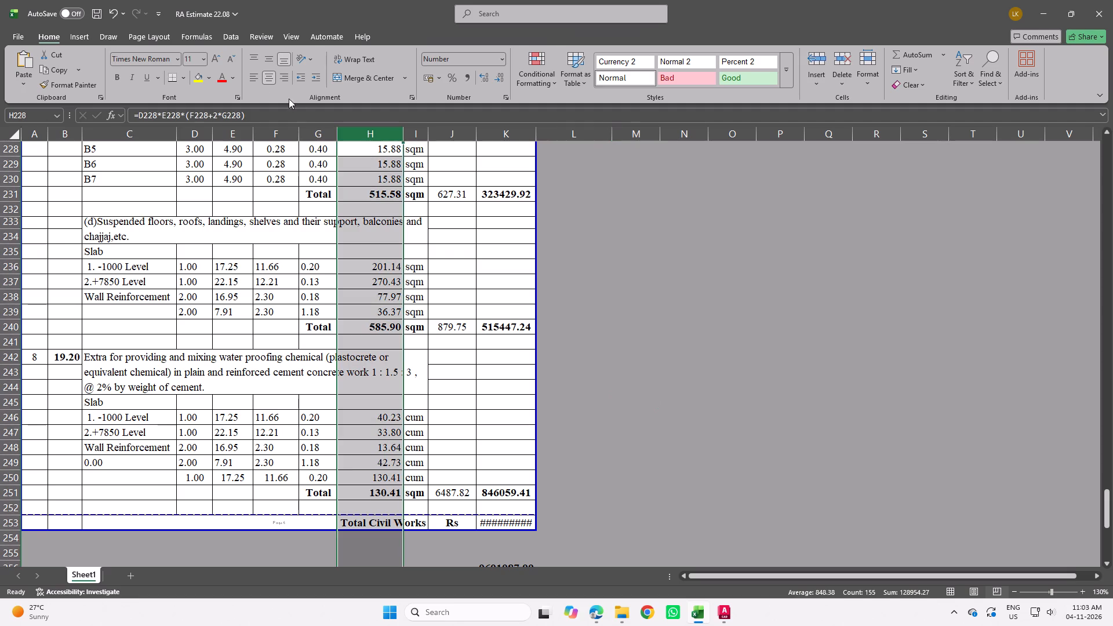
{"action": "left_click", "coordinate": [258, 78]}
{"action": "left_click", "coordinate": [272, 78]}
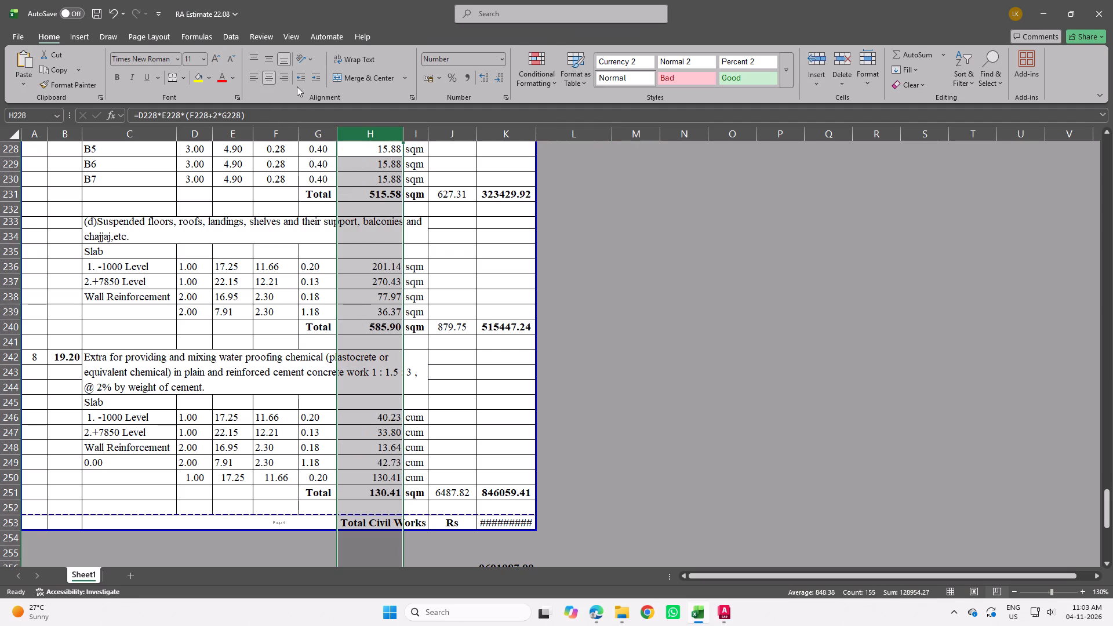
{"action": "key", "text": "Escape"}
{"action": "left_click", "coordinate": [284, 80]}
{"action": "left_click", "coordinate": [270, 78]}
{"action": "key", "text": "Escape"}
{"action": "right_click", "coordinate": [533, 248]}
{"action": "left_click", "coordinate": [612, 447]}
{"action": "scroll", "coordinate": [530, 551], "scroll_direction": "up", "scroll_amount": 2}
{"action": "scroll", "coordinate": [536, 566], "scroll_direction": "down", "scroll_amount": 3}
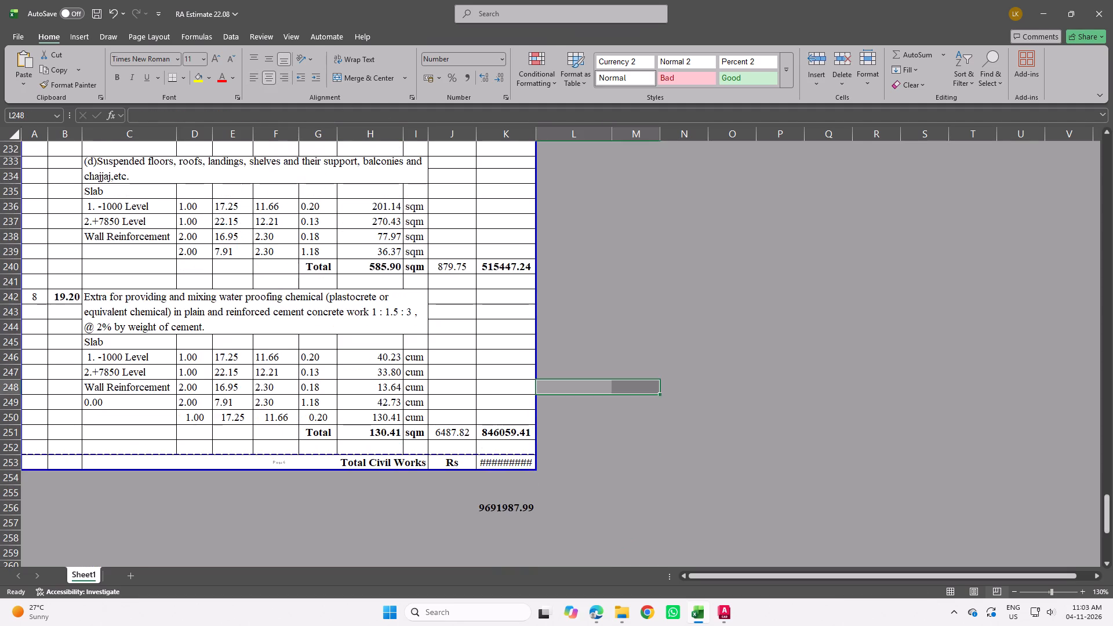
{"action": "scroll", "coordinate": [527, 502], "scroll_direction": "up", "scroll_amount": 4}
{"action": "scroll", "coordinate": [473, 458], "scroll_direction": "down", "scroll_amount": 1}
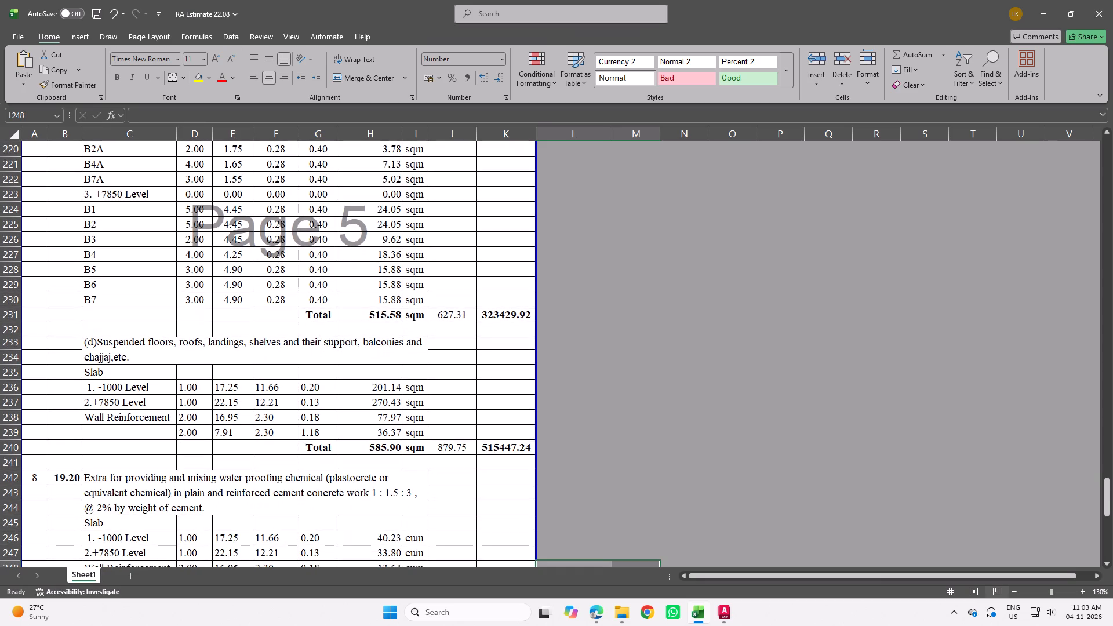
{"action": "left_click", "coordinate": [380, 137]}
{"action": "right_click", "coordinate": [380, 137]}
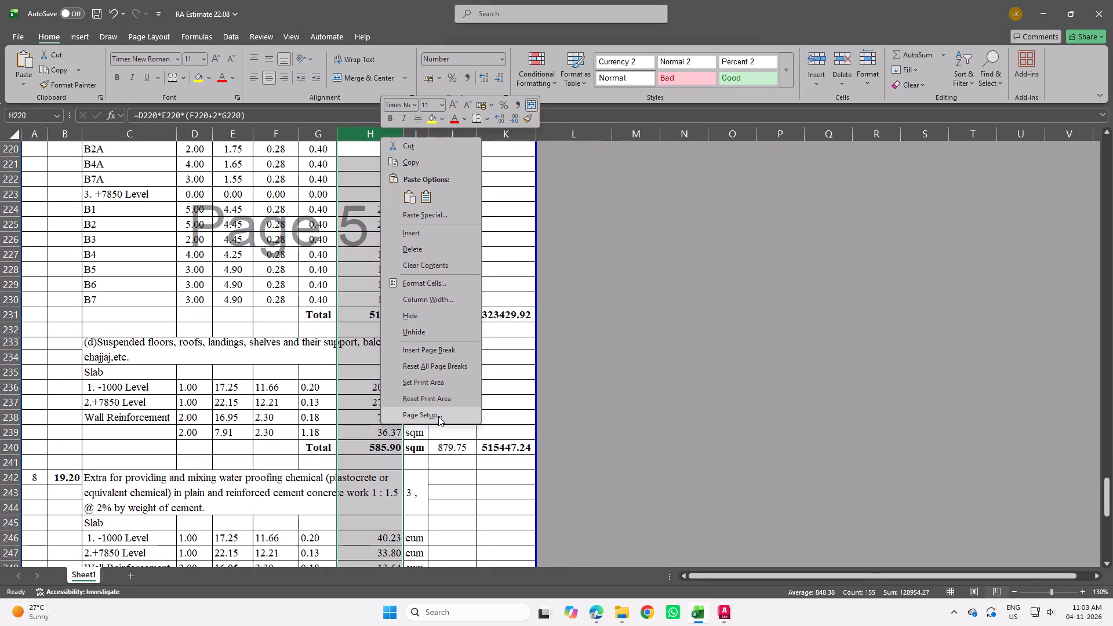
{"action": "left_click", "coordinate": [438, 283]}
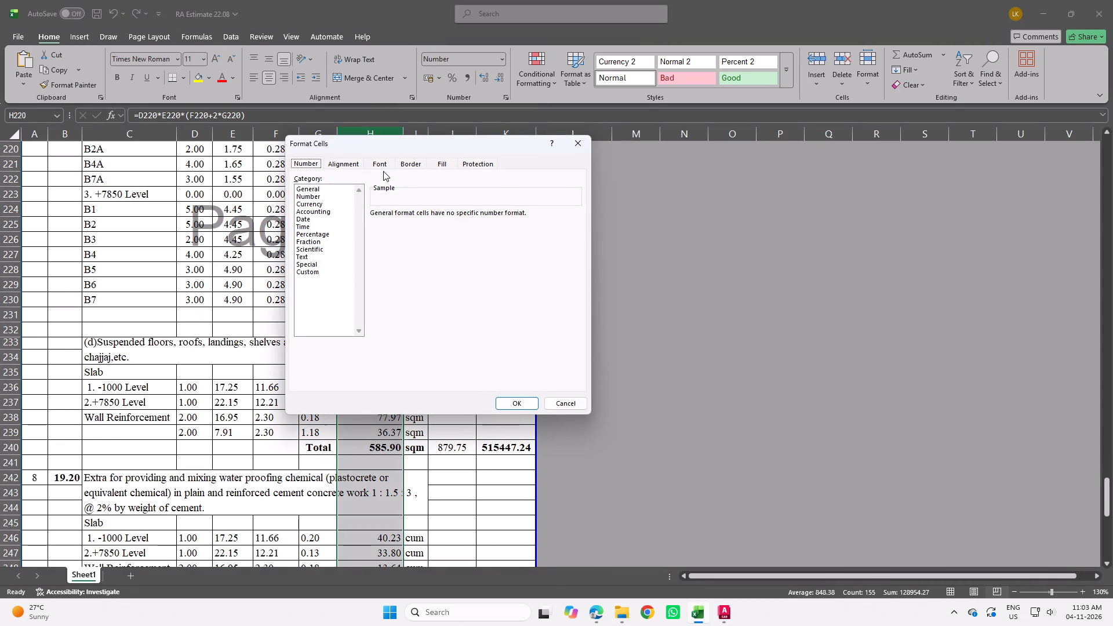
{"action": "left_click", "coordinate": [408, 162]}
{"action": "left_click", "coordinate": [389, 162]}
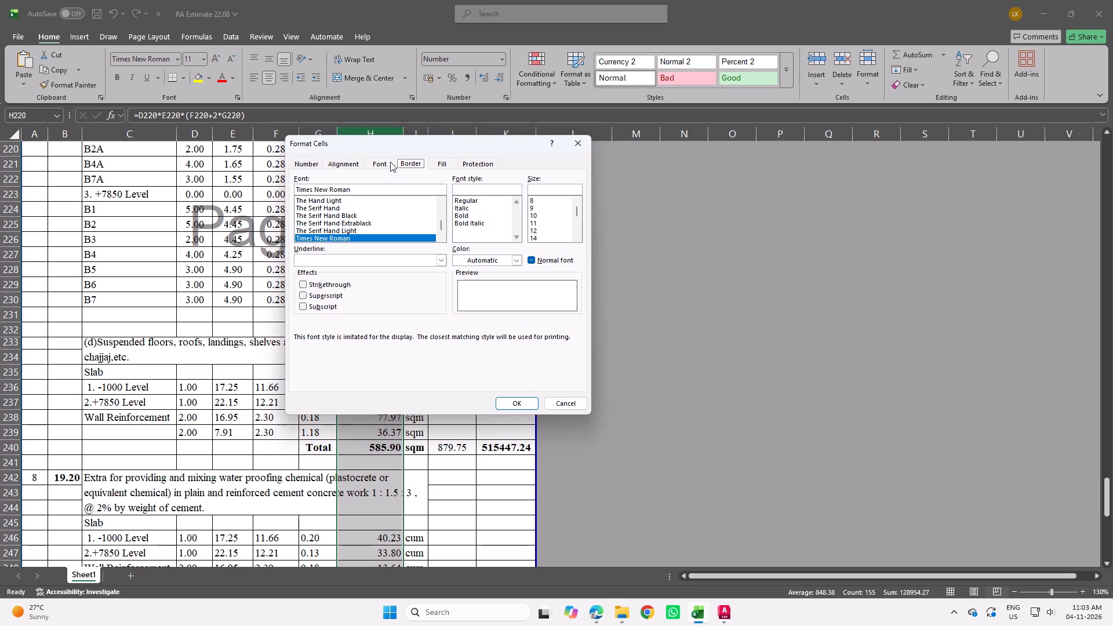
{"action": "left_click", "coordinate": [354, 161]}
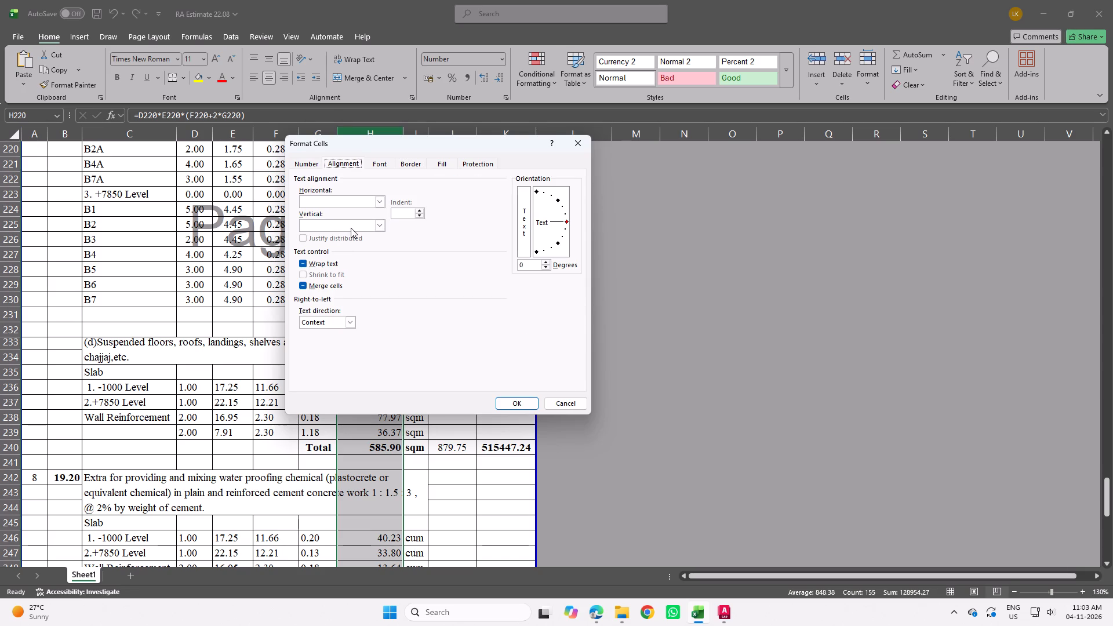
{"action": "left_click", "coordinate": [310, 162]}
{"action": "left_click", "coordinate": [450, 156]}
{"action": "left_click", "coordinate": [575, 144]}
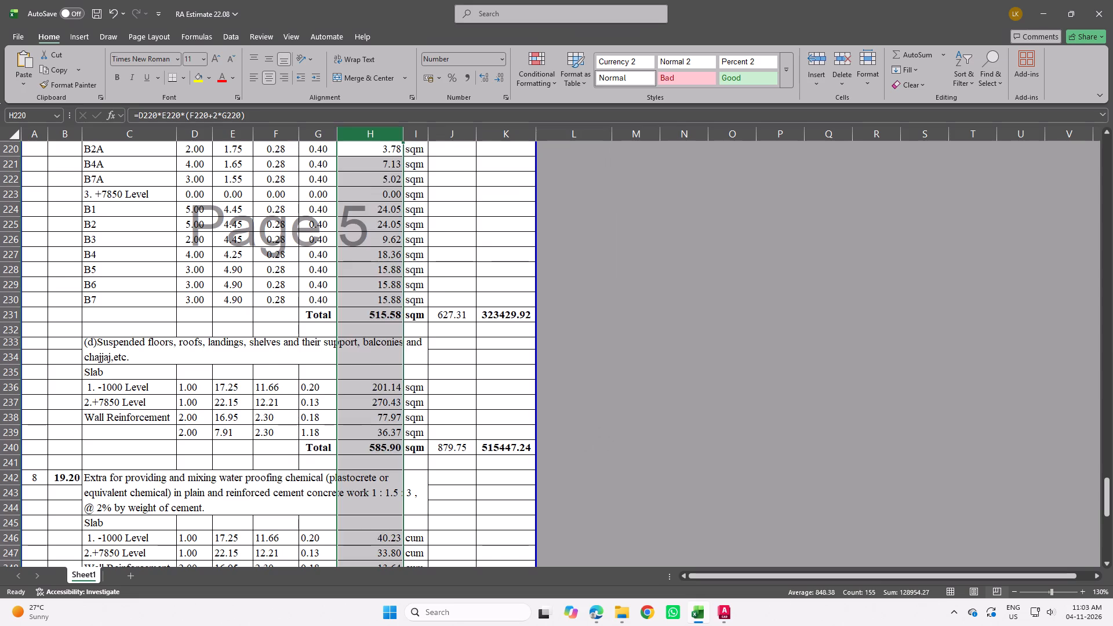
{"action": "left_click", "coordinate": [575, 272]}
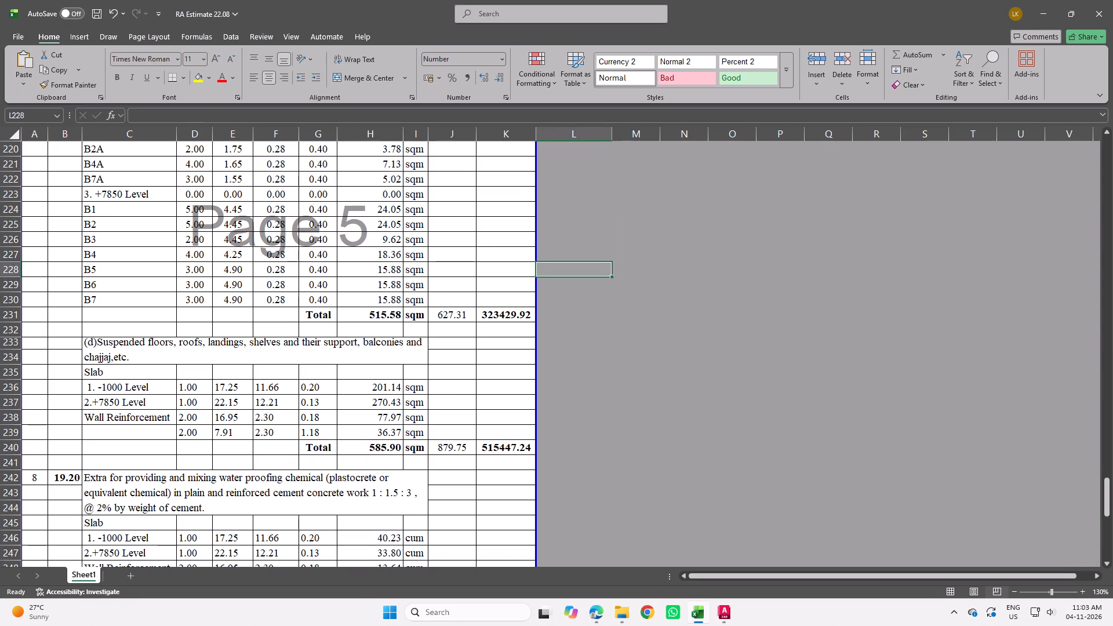
Centre the contents of the whole columns D to K horizontally.
{"action": "left_click_drag", "start_coordinate": [193, 135], "coordinate": [518, 132]}
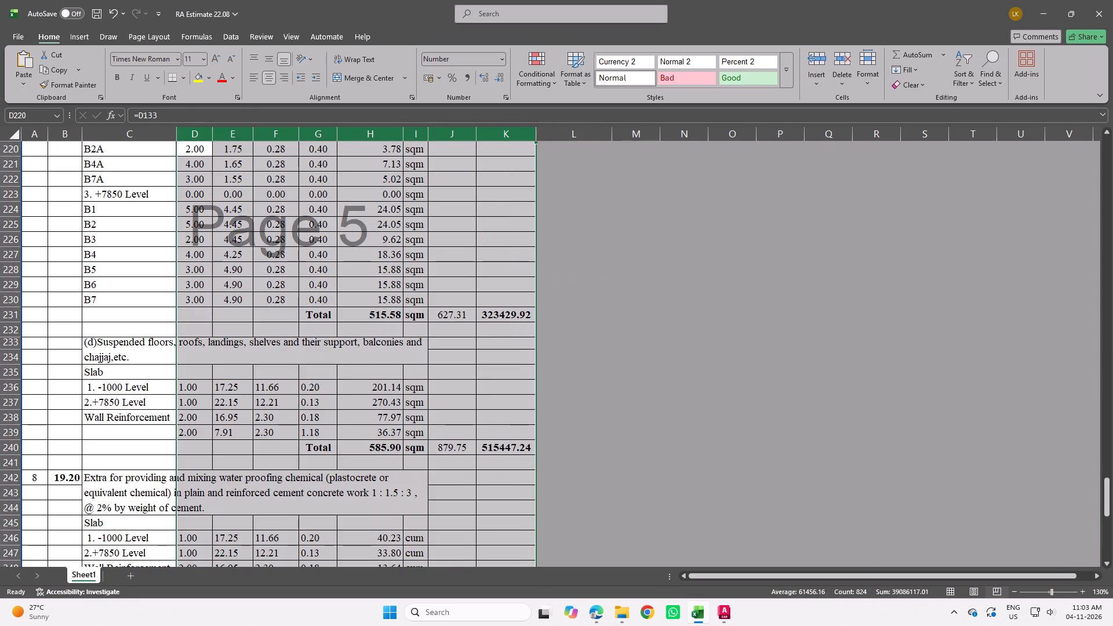
{"action": "left_click", "coordinate": [259, 75]}
{"action": "left_click", "coordinate": [271, 75]}
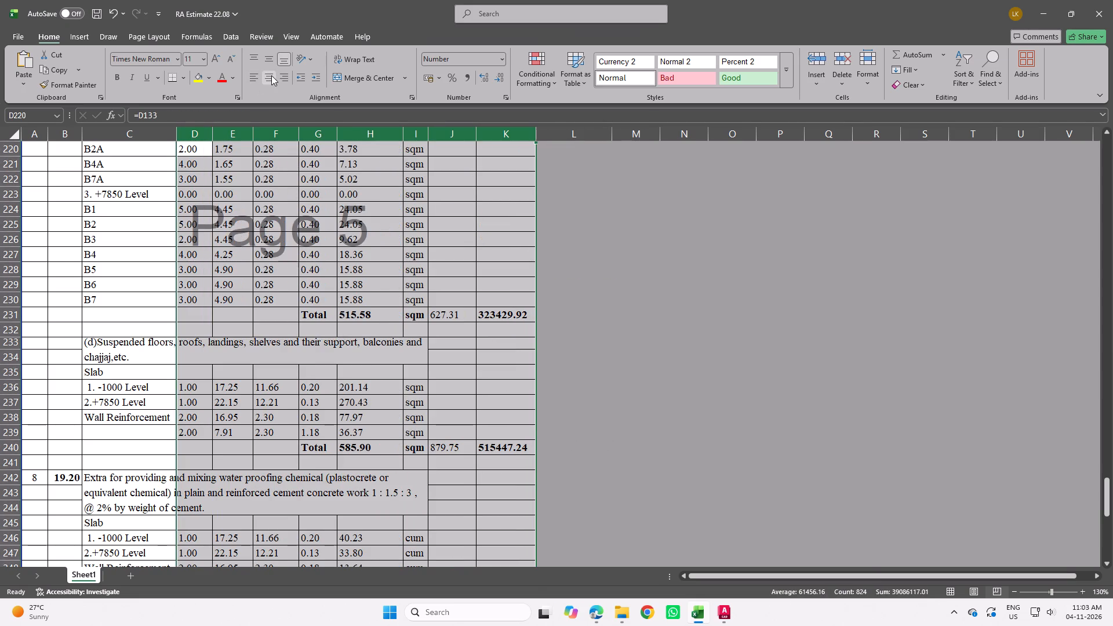
{"action": "left_click", "coordinate": [663, 235]}
Widen column K so the Total Civil Works amount fits in its cell.
{"action": "scroll", "coordinate": [484, 333], "scroll_direction": "down", "scroll_amount": 3}
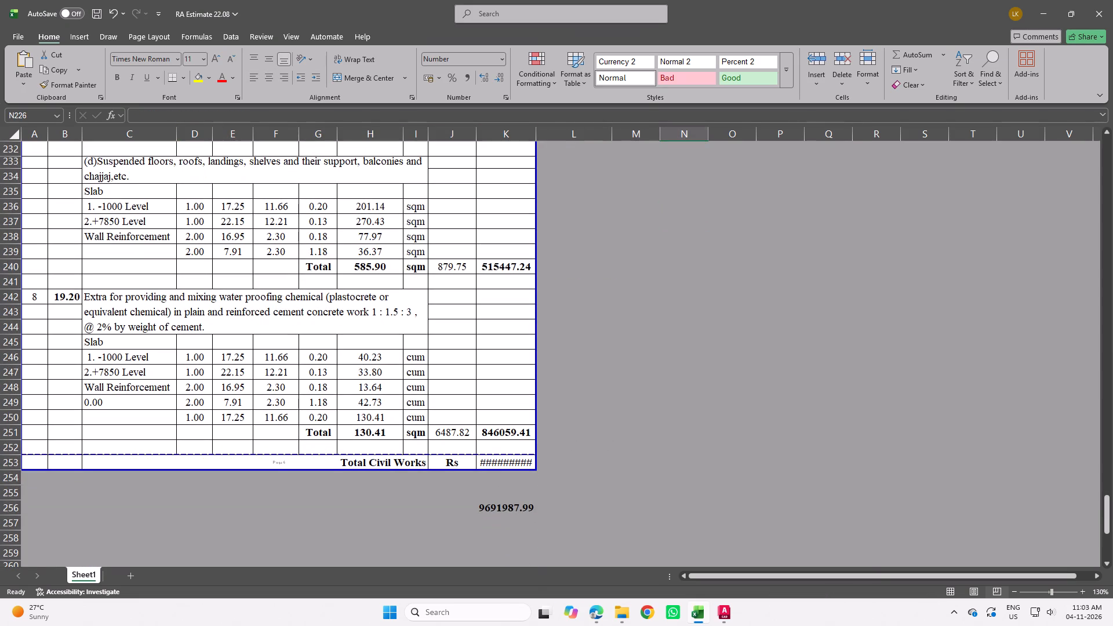
{"action": "left_click", "coordinate": [521, 454]}
{"action": "double_click", "coordinate": [521, 464]}
{"action": "key", "text": "Escape"}
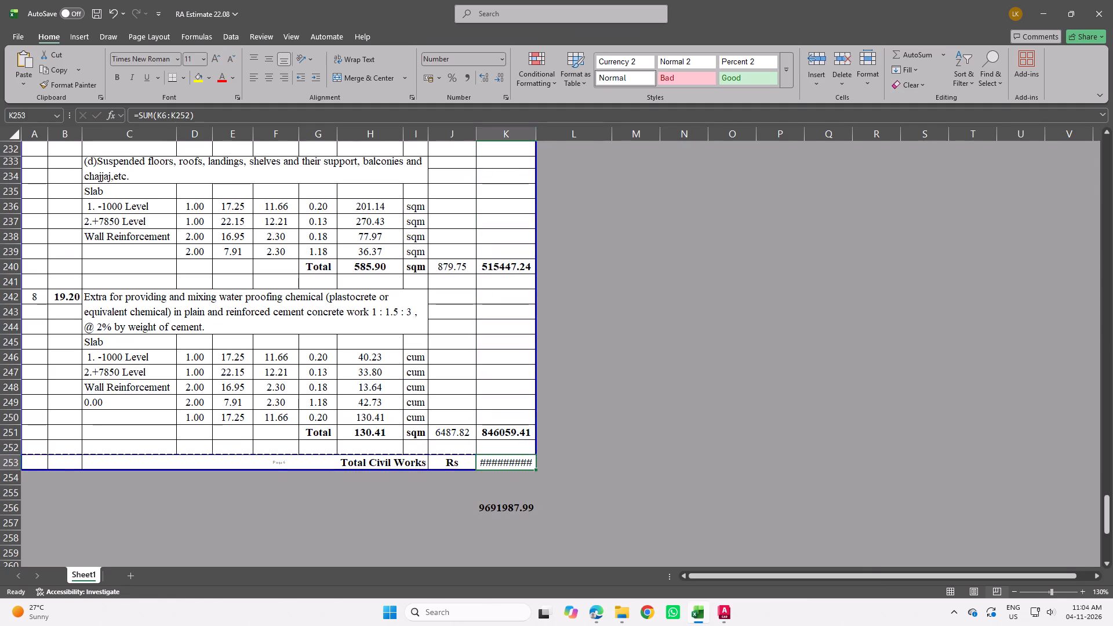
{"action": "left_click_drag", "start_coordinate": [536, 134], "coordinate": [558, 137]}
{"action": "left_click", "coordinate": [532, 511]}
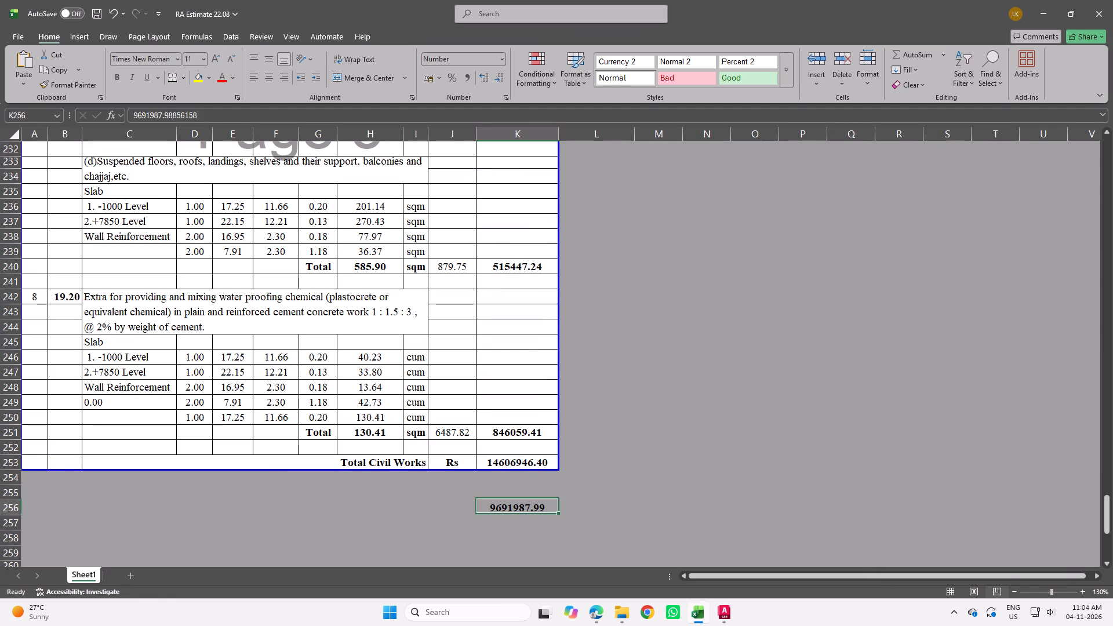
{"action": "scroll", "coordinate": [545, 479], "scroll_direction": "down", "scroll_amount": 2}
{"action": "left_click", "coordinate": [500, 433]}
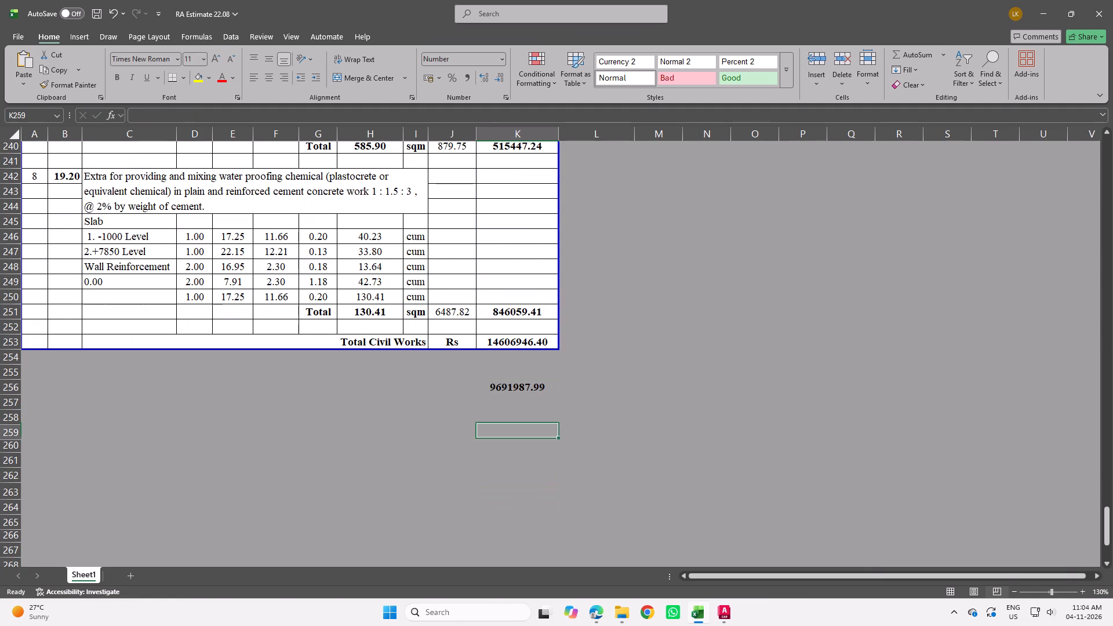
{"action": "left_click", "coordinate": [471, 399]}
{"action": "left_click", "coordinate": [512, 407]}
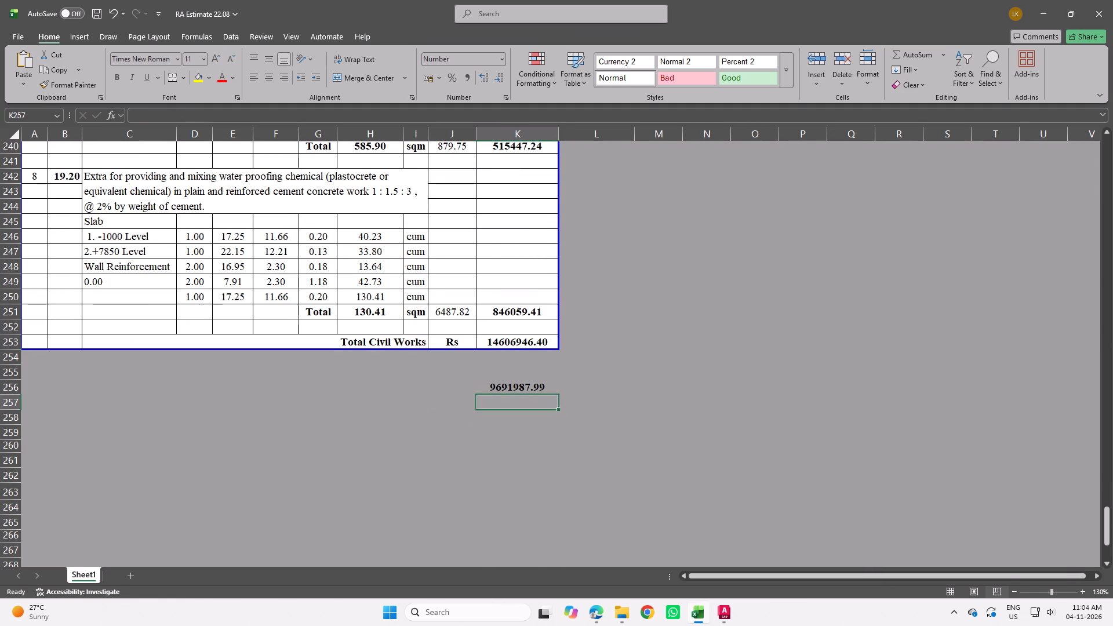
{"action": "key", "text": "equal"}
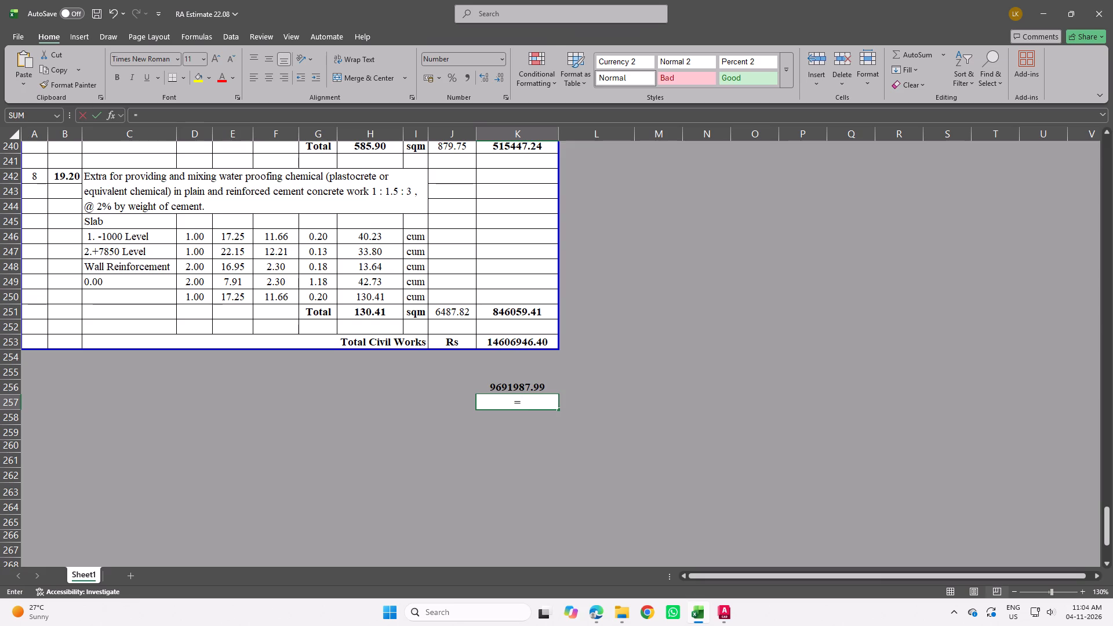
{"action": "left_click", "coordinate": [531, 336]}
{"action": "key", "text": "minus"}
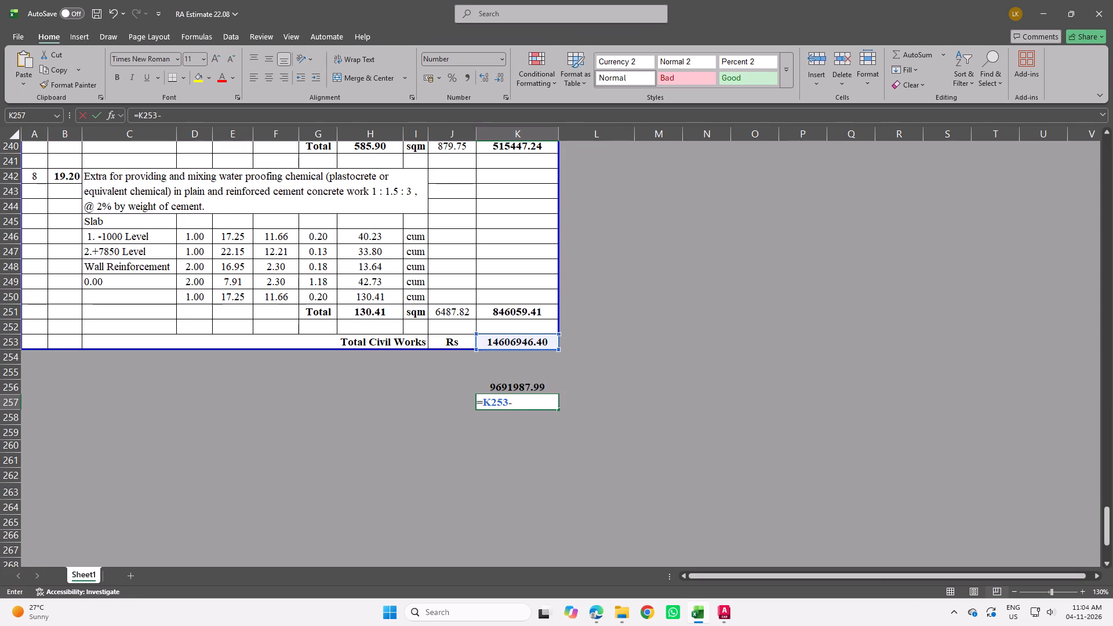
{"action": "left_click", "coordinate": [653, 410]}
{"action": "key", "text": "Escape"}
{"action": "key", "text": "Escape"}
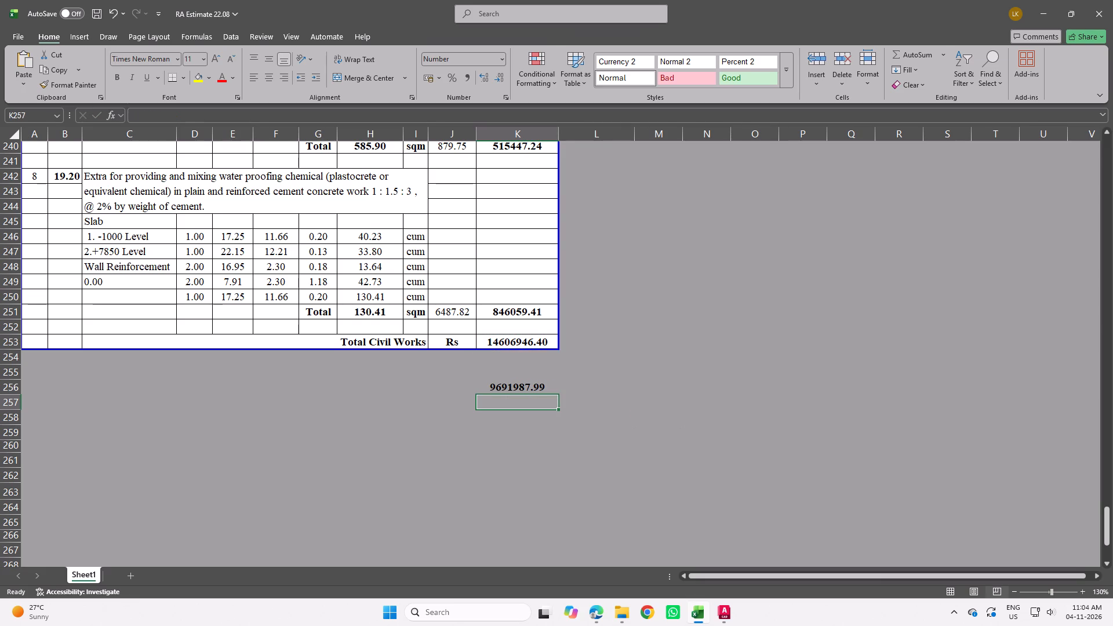
Switch the worksheet from Page Break Preview to Normal view.
{"action": "left_click", "coordinate": [522, 388]}
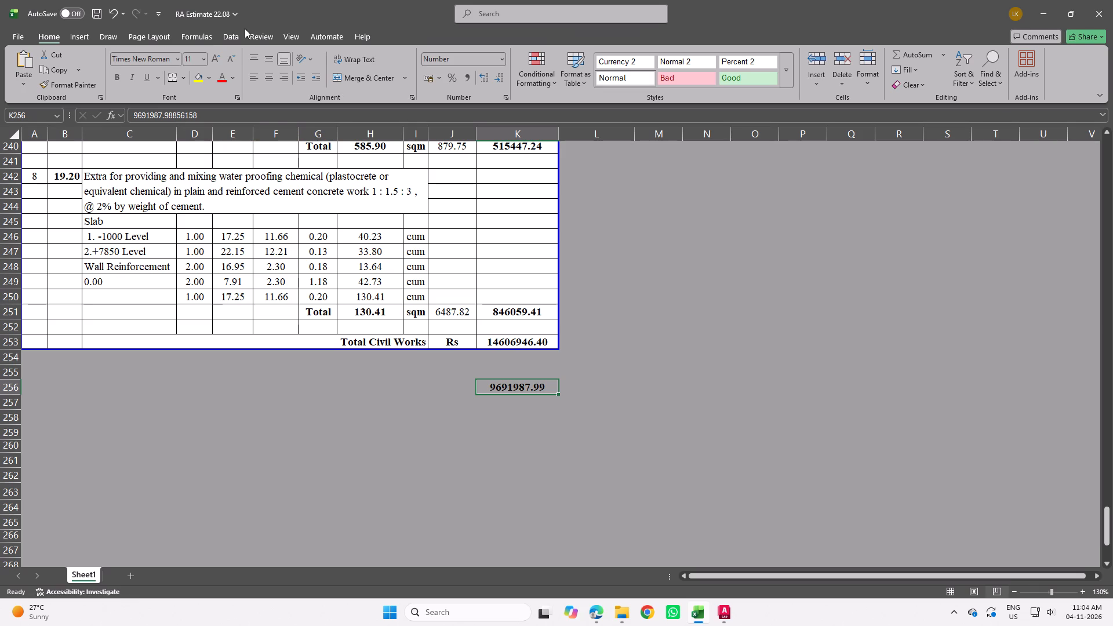
{"action": "left_click", "coordinate": [294, 32]}
{"action": "left_click", "coordinate": [184, 64]}
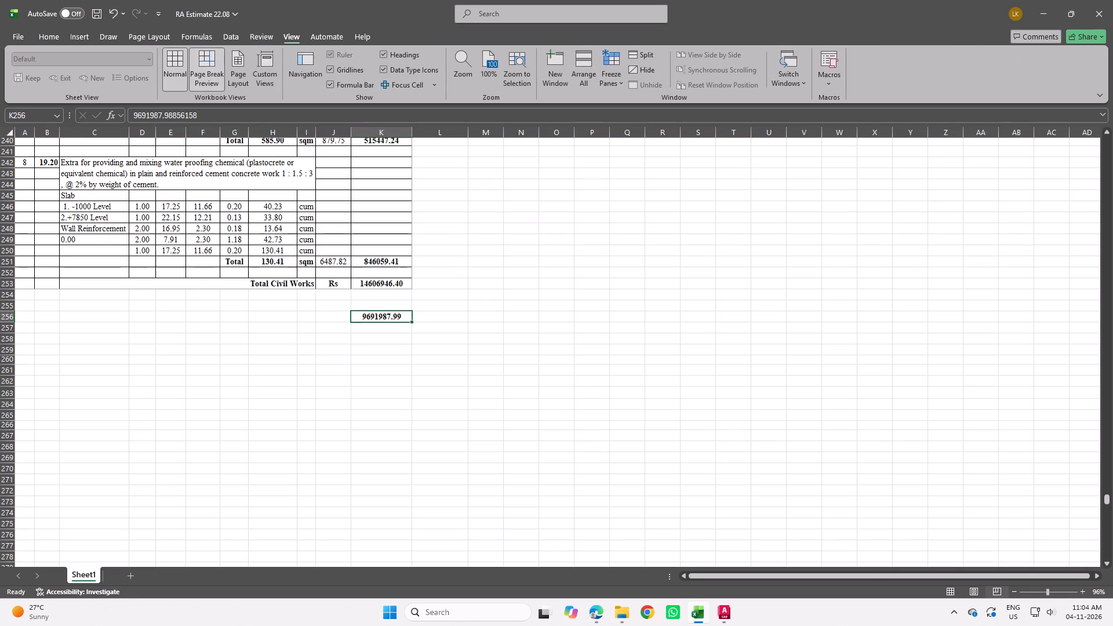
Insert a blank row above the Total Civil Works row, at row 253.
{"action": "left_click", "coordinate": [9, 281]}
{"action": "right_click", "coordinate": [9, 281]}
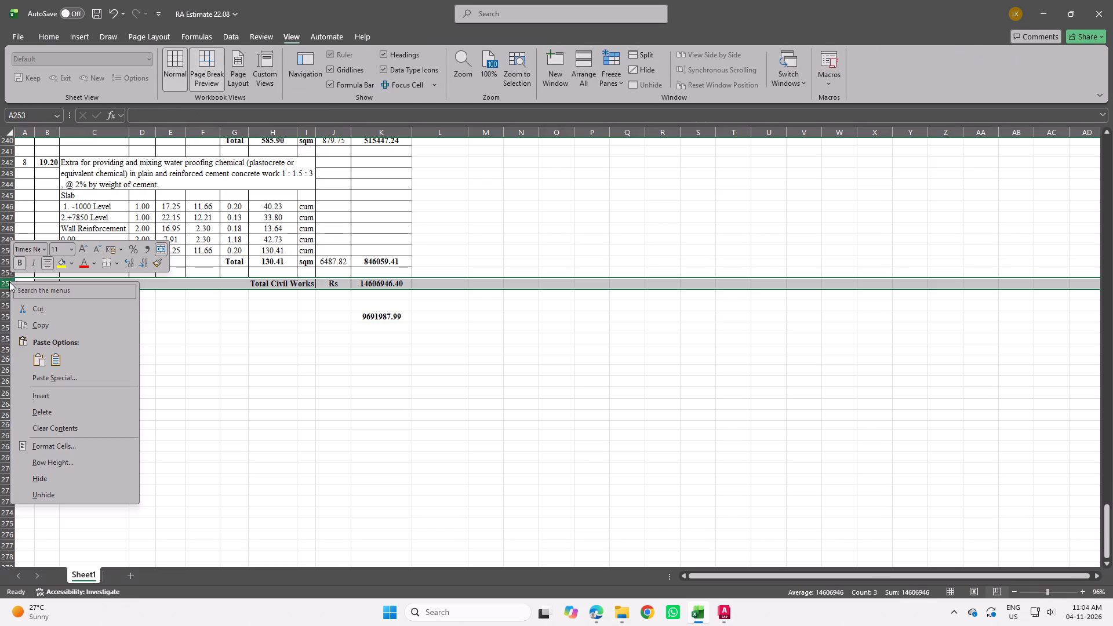
{"action": "left_click", "coordinate": [57, 395]}
{"action": "left_click", "coordinate": [310, 339]}
{"action": "left_click", "coordinate": [285, 293]}
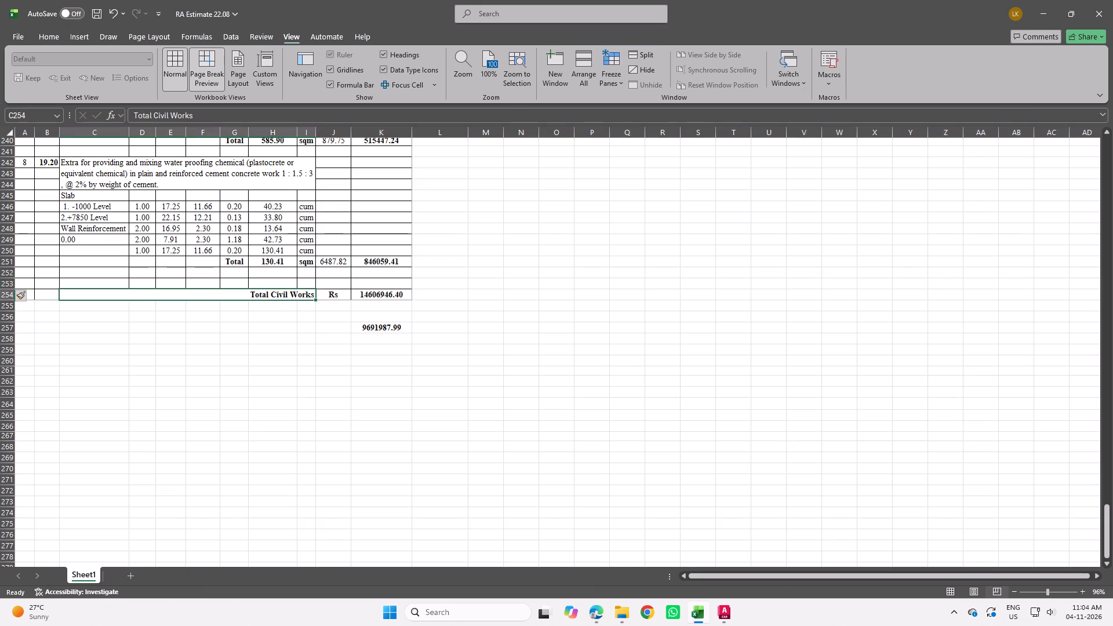
{"action": "left_click", "coordinate": [351, 287]}
{"action": "left_click", "coordinate": [333, 297]}
{"action": "left_click", "coordinate": [380, 294]}
{"action": "left_click", "coordinate": [374, 310]}
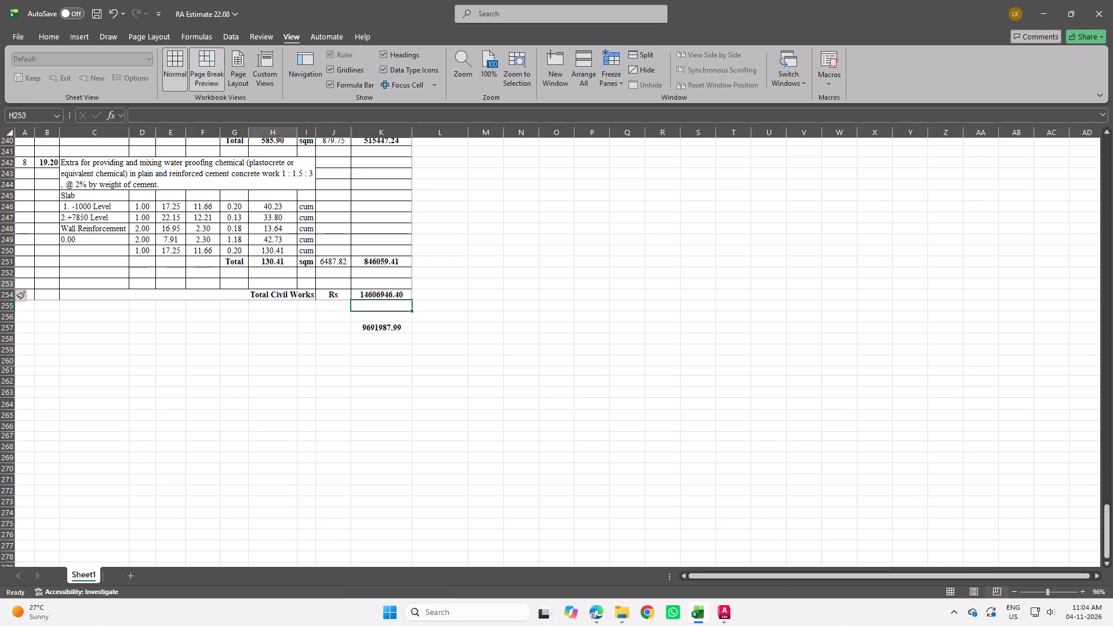
Merge and center cells A253:I253 in the new blank row above Total Civil Works.
{"action": "left_click", "coordinate": [278, 285]}
{"action": "left_click_drag", "start_coordinate": [310, 283], "coordinate": [277, 287]}
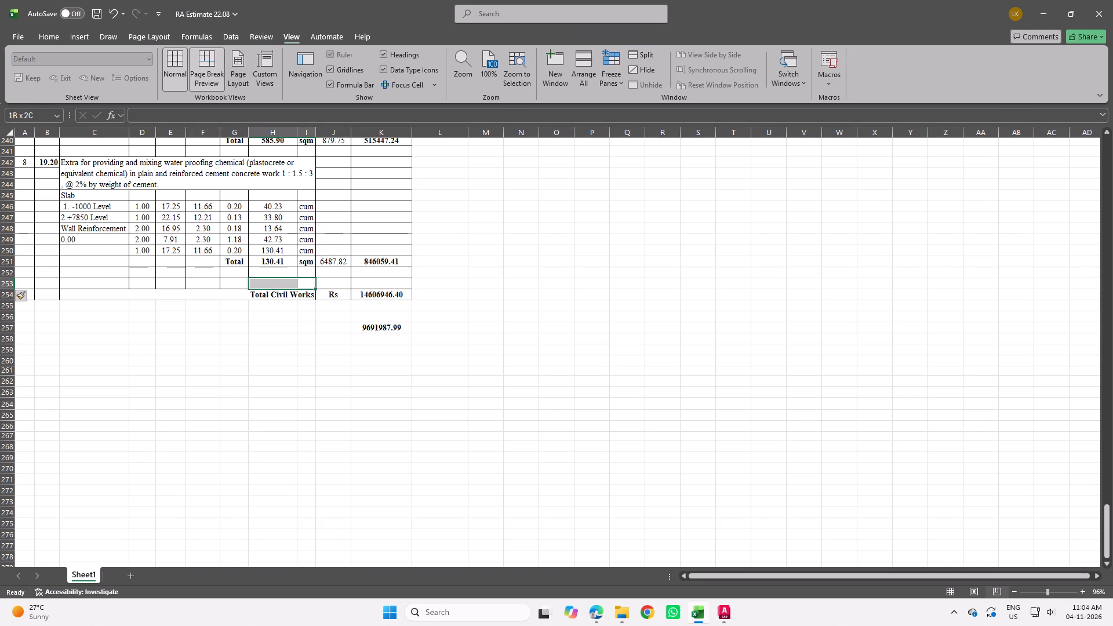
{"action": "left_click_drag", "start_coordinate": [277, 287], "coordinate": [26, 283]}
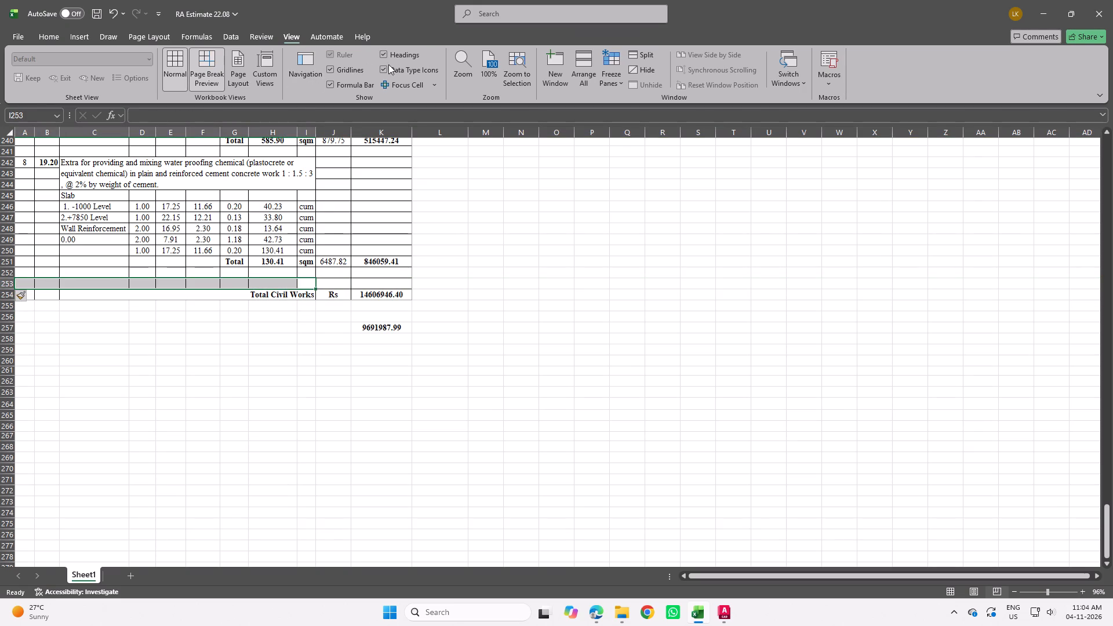
{"action": "left_click", "coordinate": [53, 30]}
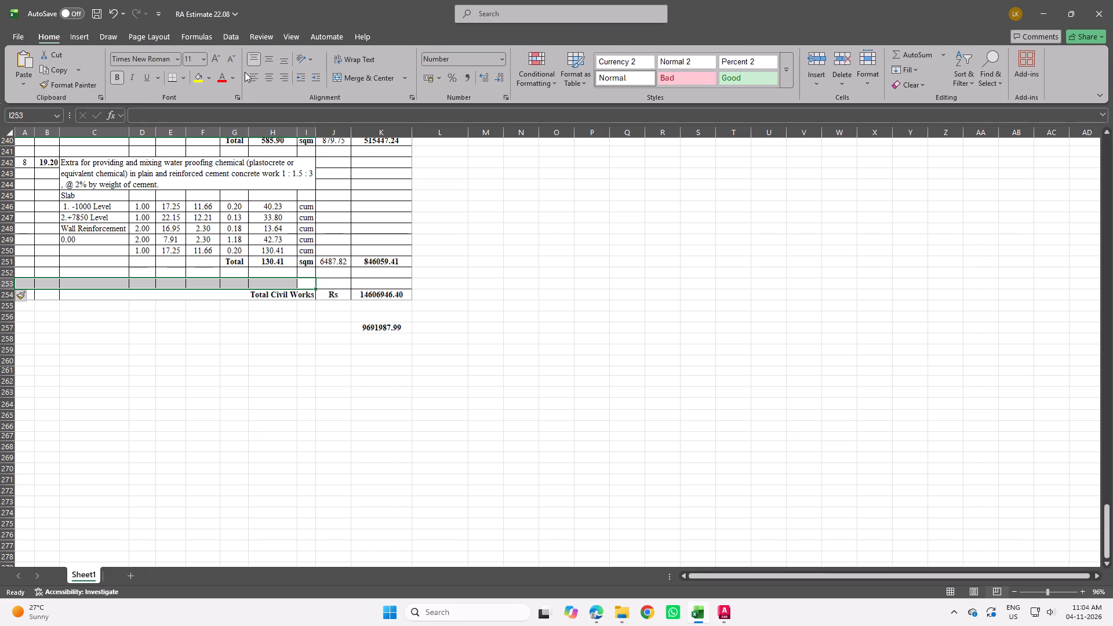
{"action": "left_click", "coordinate": [362, 70]}
{"action": "left_click", "coordinate": [362, 74]}
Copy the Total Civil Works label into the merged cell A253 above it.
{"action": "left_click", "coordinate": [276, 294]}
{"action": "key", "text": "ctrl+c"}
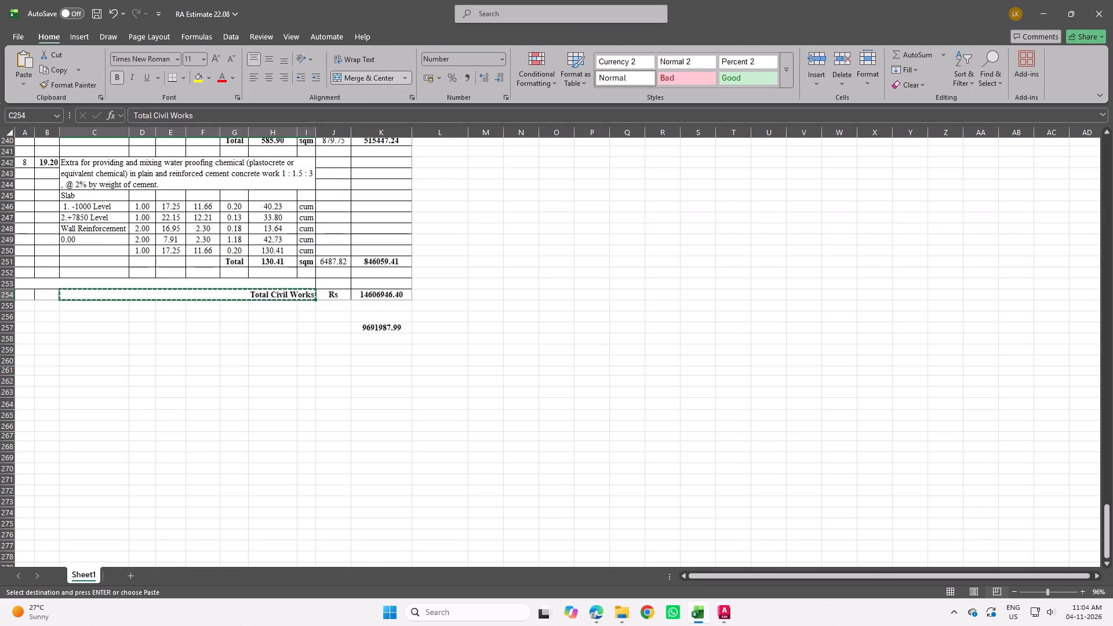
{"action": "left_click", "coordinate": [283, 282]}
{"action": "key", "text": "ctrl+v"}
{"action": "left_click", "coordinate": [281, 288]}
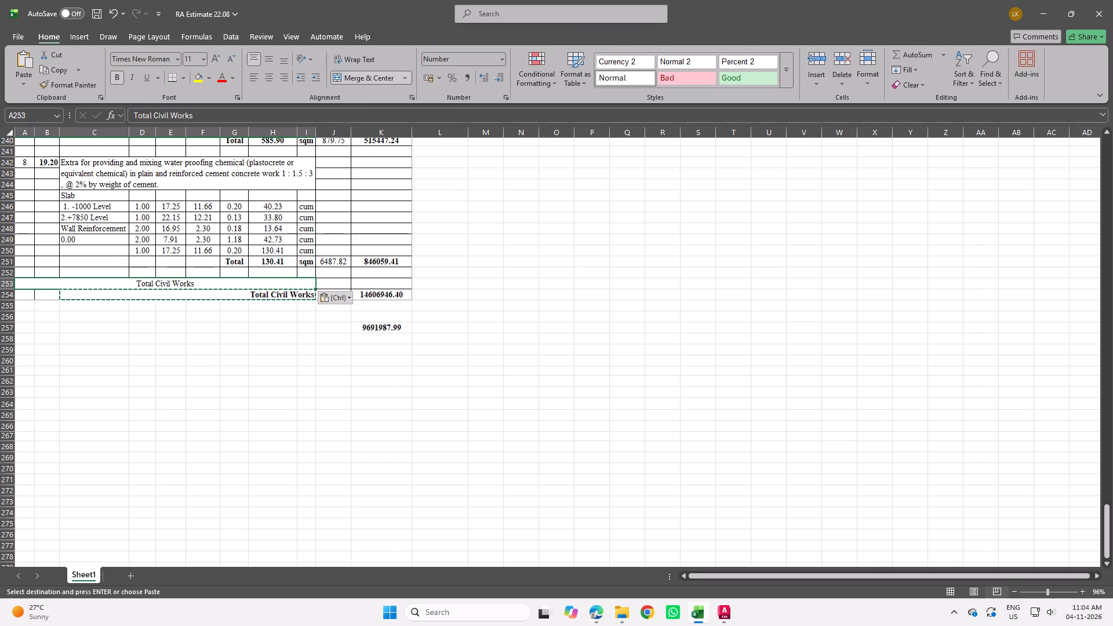
Replace the label in merged cell A253 with "Previous Civil Work".
{"action": "double_click", "coordinate": [269, 277]}
{"action": "double_click", "coordinate": [250, 284]}
{"action": "left_click_drag", "start_coordinate": [247, 284], "coordinate": [118, 299]}
{"action": "type", "text": "Prevu"}
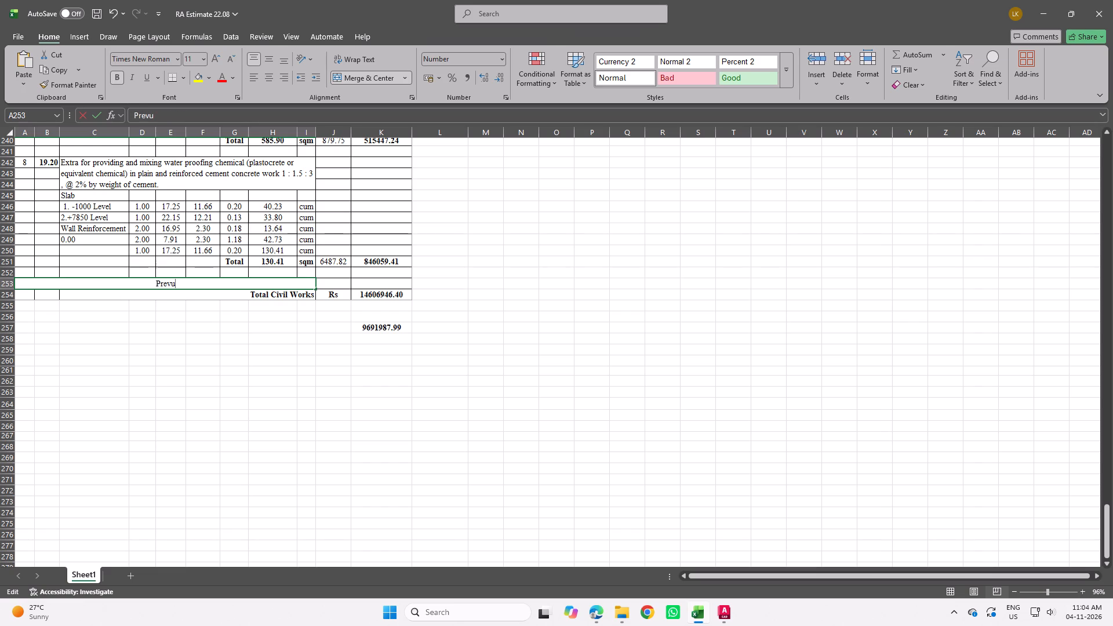
{"action": "key", "text": "BackSpace"}
{"action": "type", "text": "ius Cib"}
{"action": "key", "text": "BackSpace"}
{"action": "type", "text": "vil Work"}
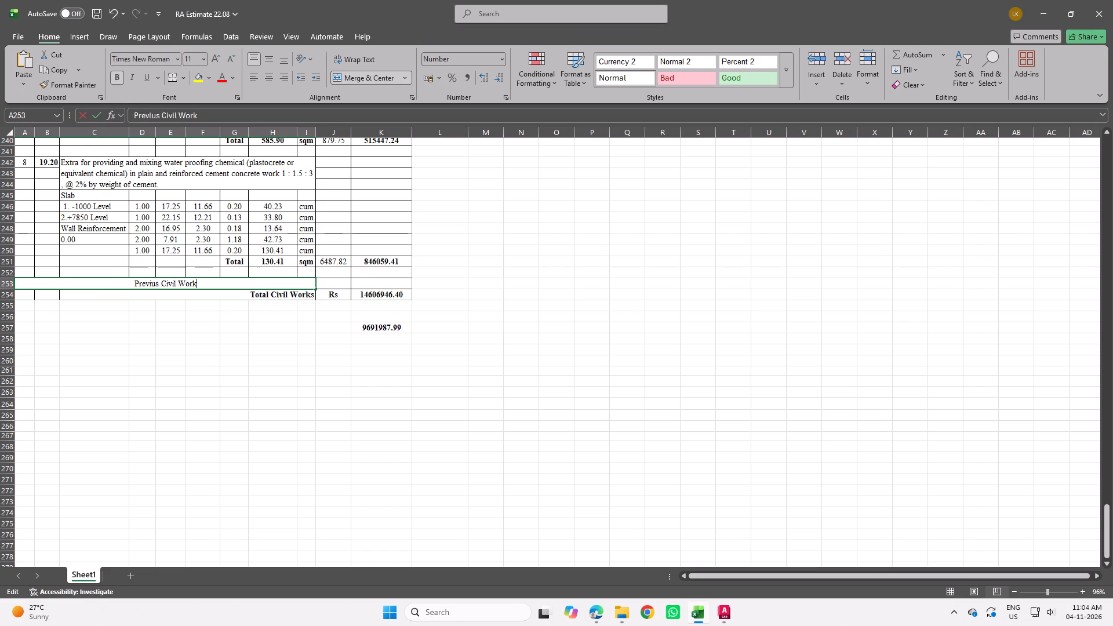
{"action": "key", "text": "space"}
{"action": "left_click", "coordinate": [151, 283]}
{"action": "key", "text": "o"}
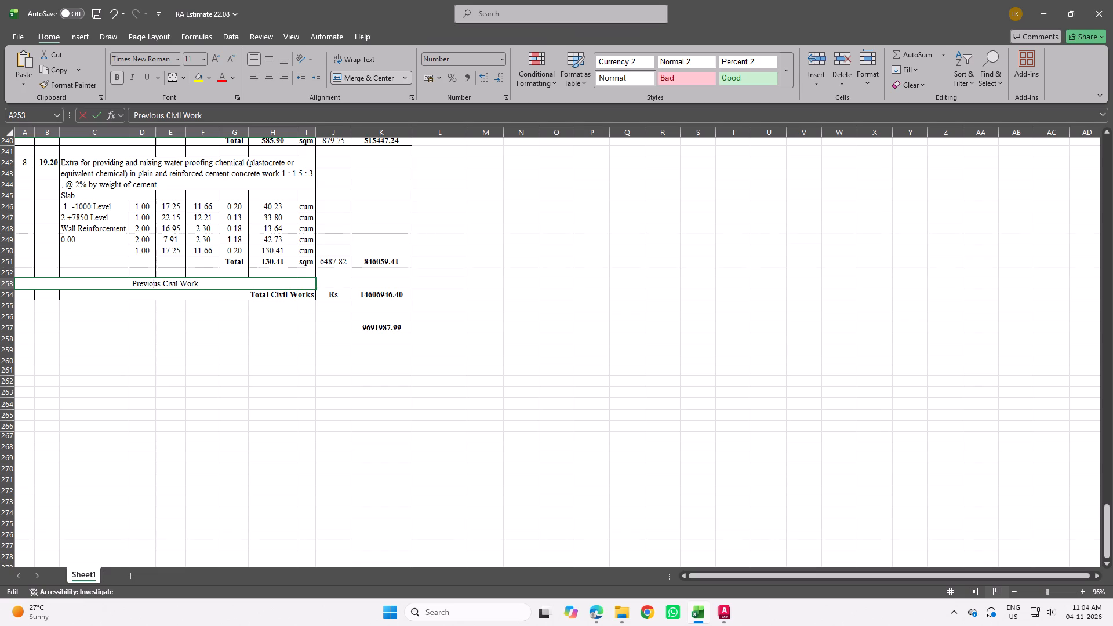
{"action": "left_click", "coordinate": [343, 286]}
Right-align the Previous Civil Work label and make it bold.
{"action": "left_click", "coordinate": [288, 288]}
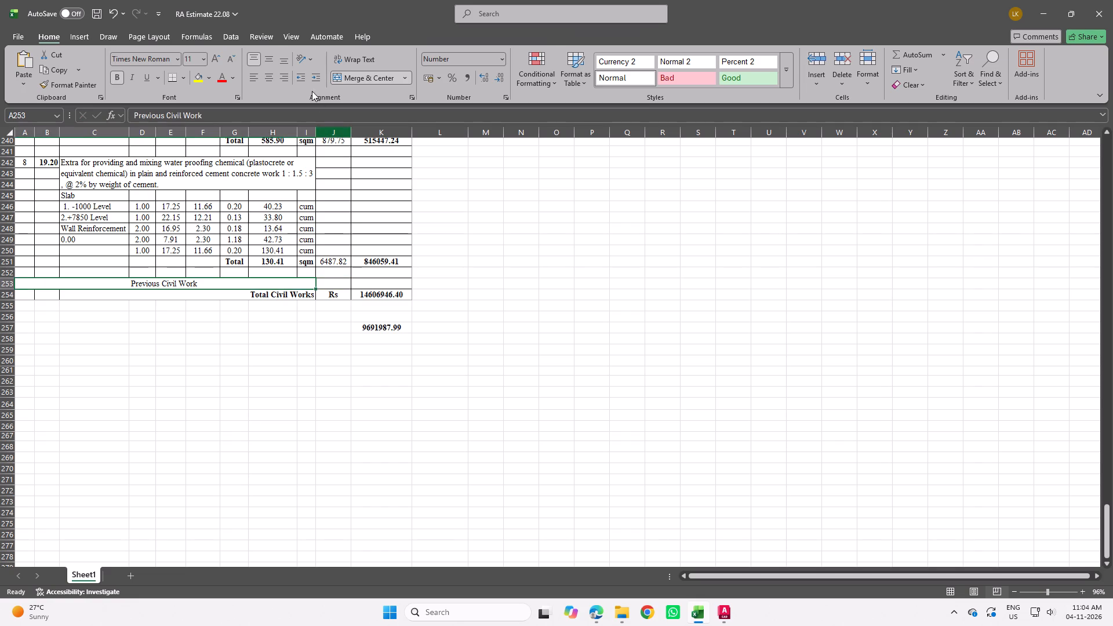
{"action": "left_click", "coordinate": [283, 77]}
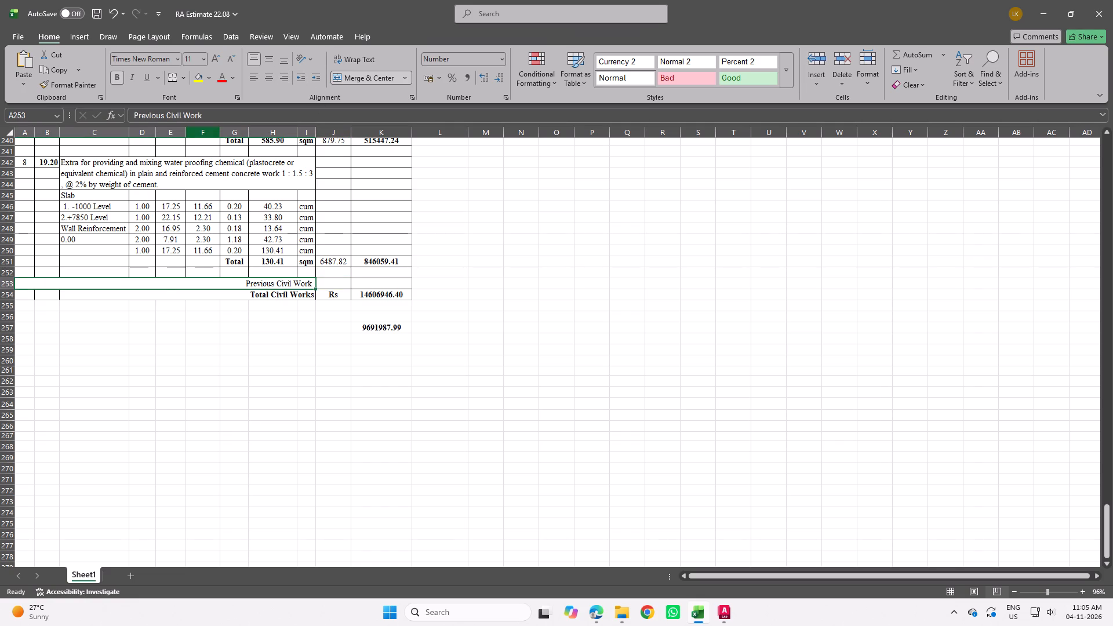
{"action": "key", "text": "ctrl+b"}
Fill the Rs unit and amount from the Total Civil Works row up into the Previous Civil Work row.
{"action": "left_click", "coordinate": [343, 282]}
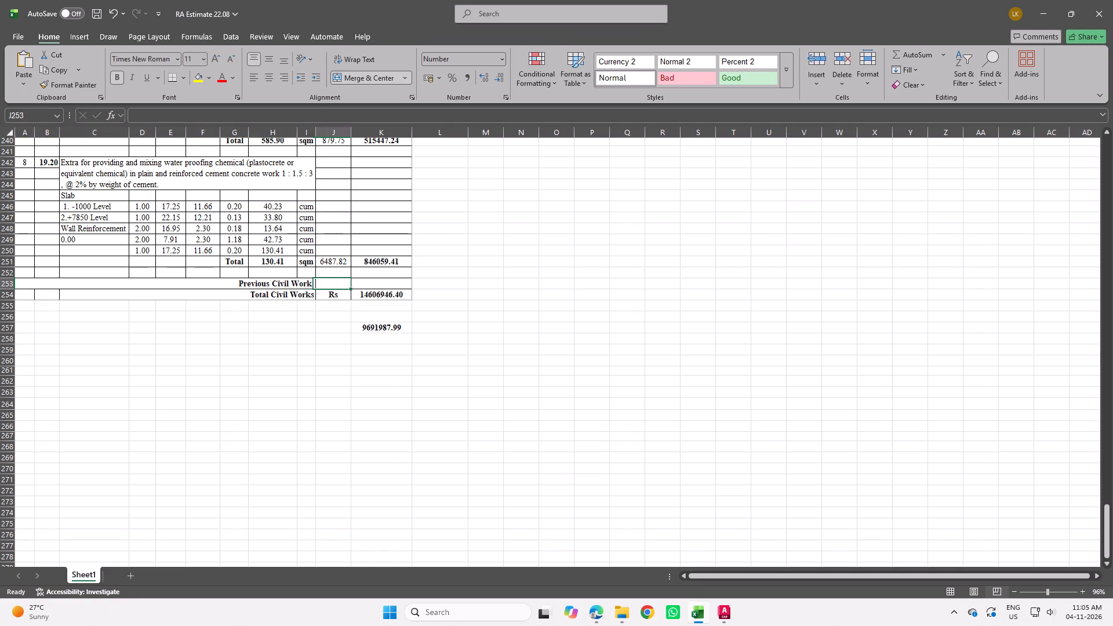
{"action": "left_click_drag", "start_coordinate": [340, 294], "coordinate": [383, 293]}
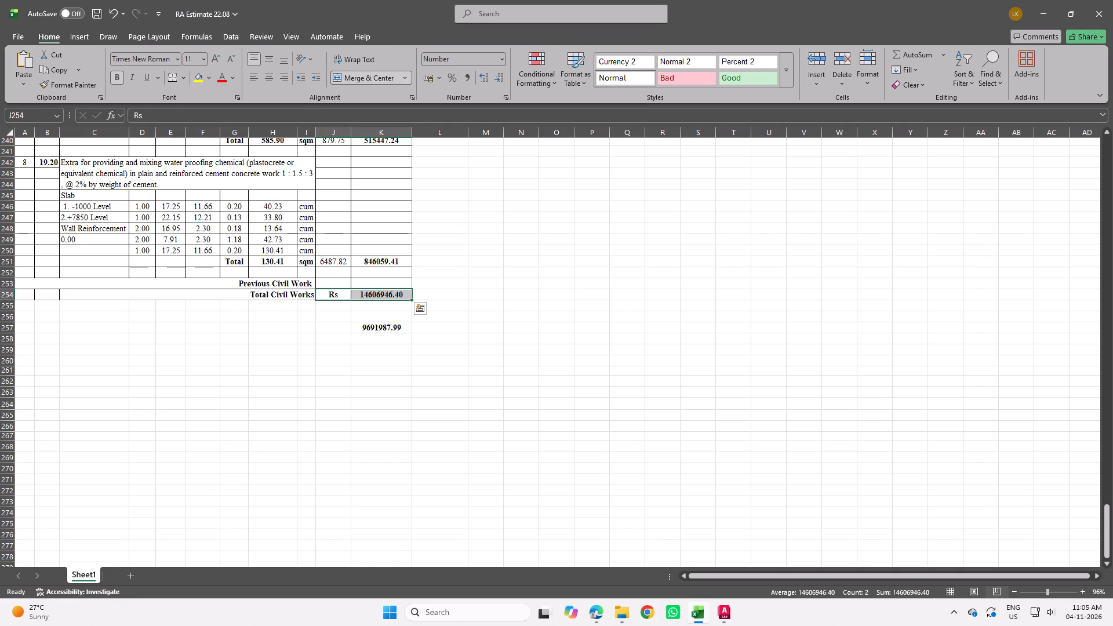
{"action": "left_click_drag", "start_coordinate": [412, 298], "coordinate": [410, 281]}
Copy the standalone amount in K257 into K253 as the Previous Civil Work amount.
{"action": "left_click", "coordinate": [379, 285]}
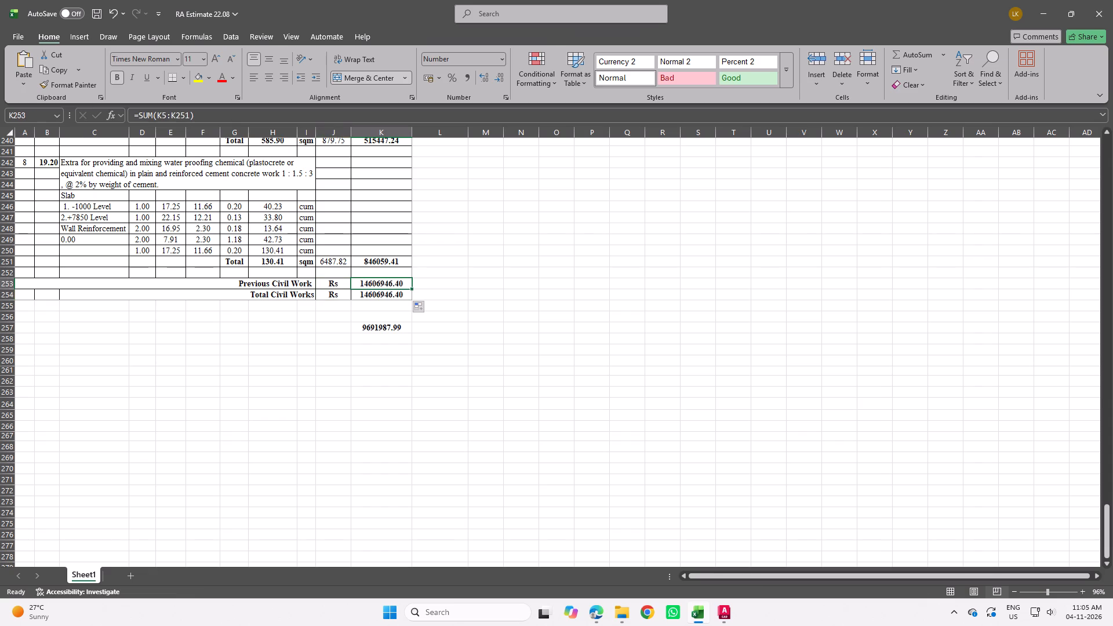
{"action": "left_click", "coordinate": [392, 330]}
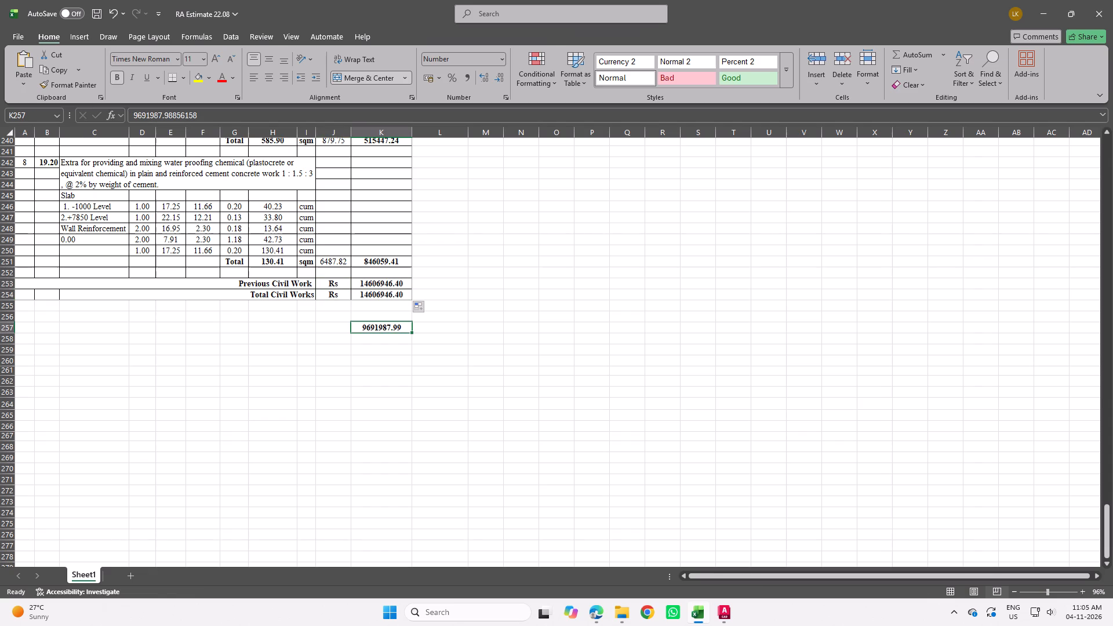
{"action": "key", "text": "ctrl+c"}
{"action": "left_click", "coordinate": [378, 287]}
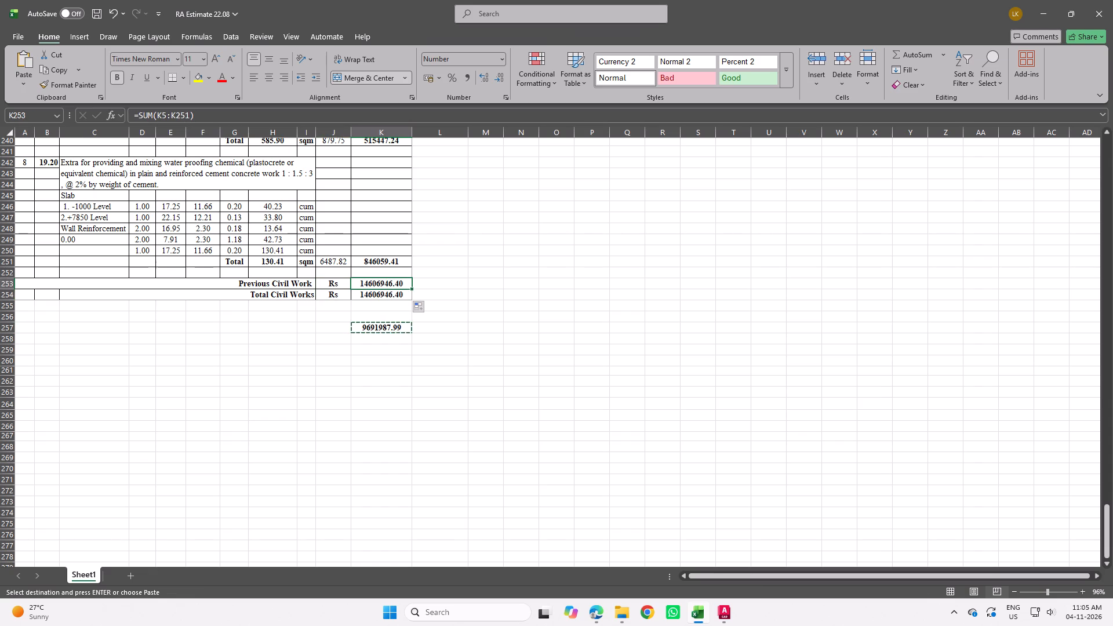
{"action": "key", "text": "ctrl+v"}
{"action": "left_click_drag", "start_coordinate": [488, 317], "coordinate": [493, 319]}
{"action": "left_click", "coordinate": [398, 333]}
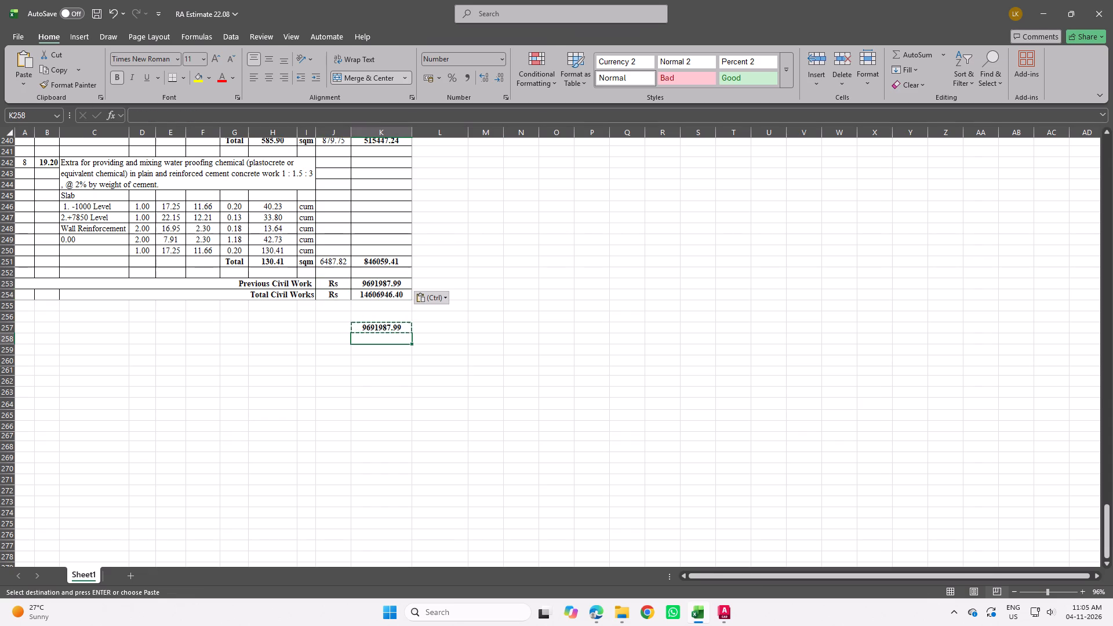
{"action": "left_click", "coordinate": [431, 344]}
{"action": "left_click", "coordinate": [503, 358]}
{"action": "left_click", "coordinate": [376, 332]}
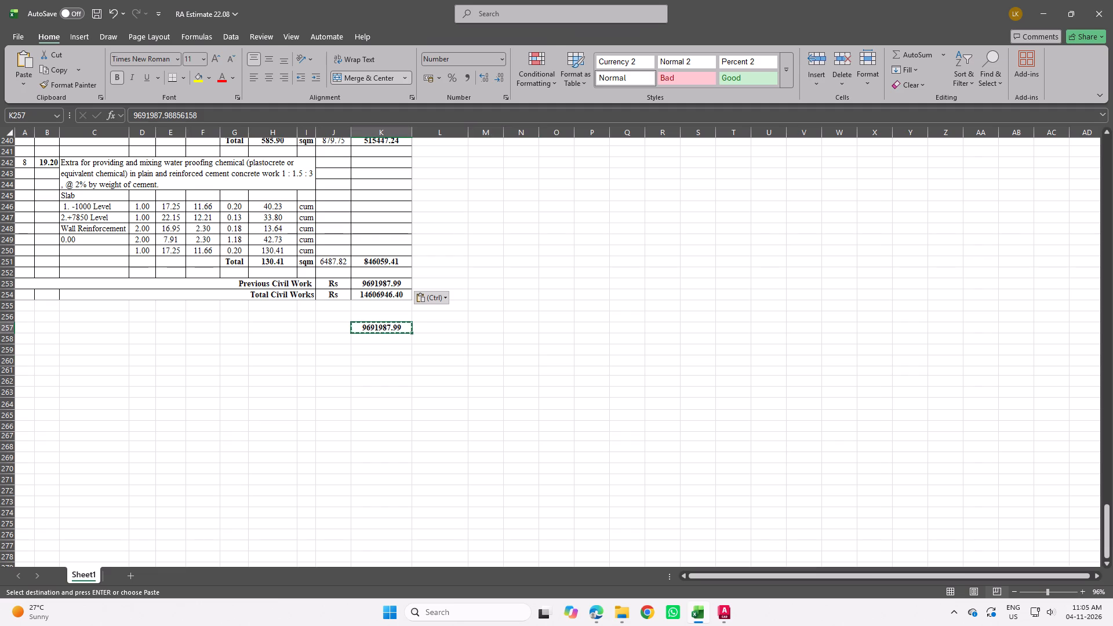
Insert a blank row directly above the Total Civil Works row.
{"action": "left_click", "coordinate": [8, 296]}
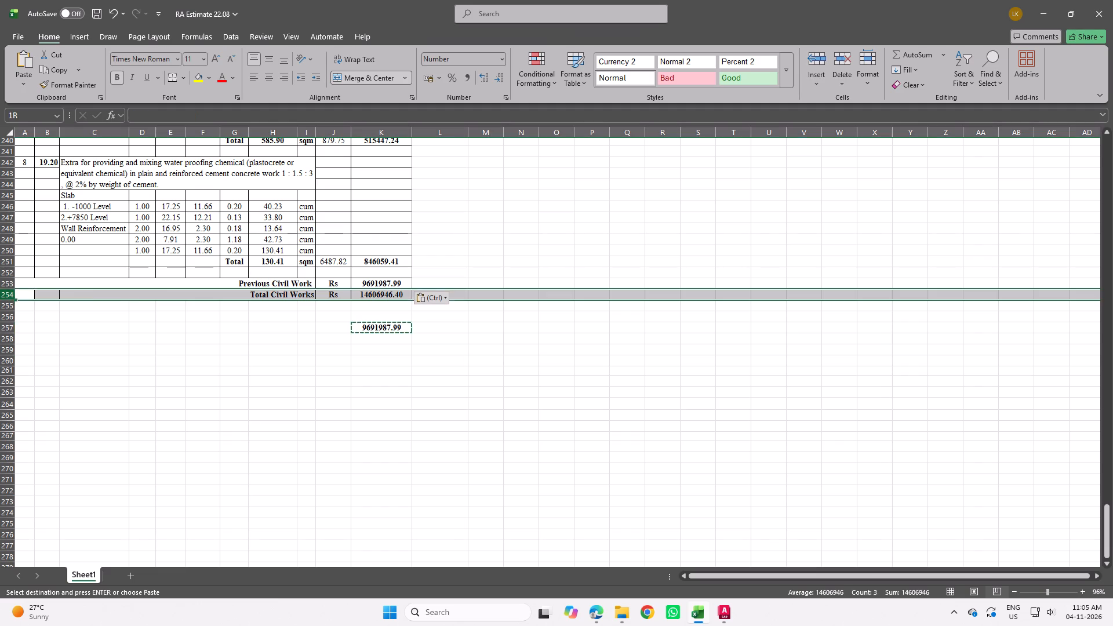
{"action": "right_click", "coordinate": [8, 296]}
{"action": "left_click", "coordinate": [47, 413]}
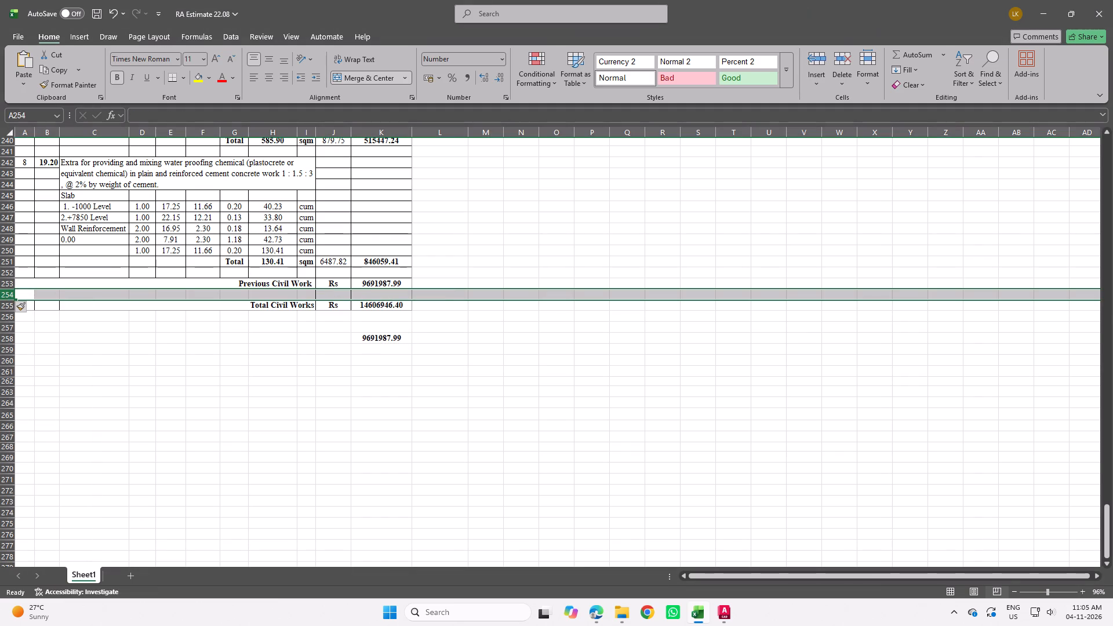
{"action": "left_click", "coordinate": [264, 296]}
{"action": "left_click_drag", "start_coordinate": [308, 295], "coordinate": [20, 304]}
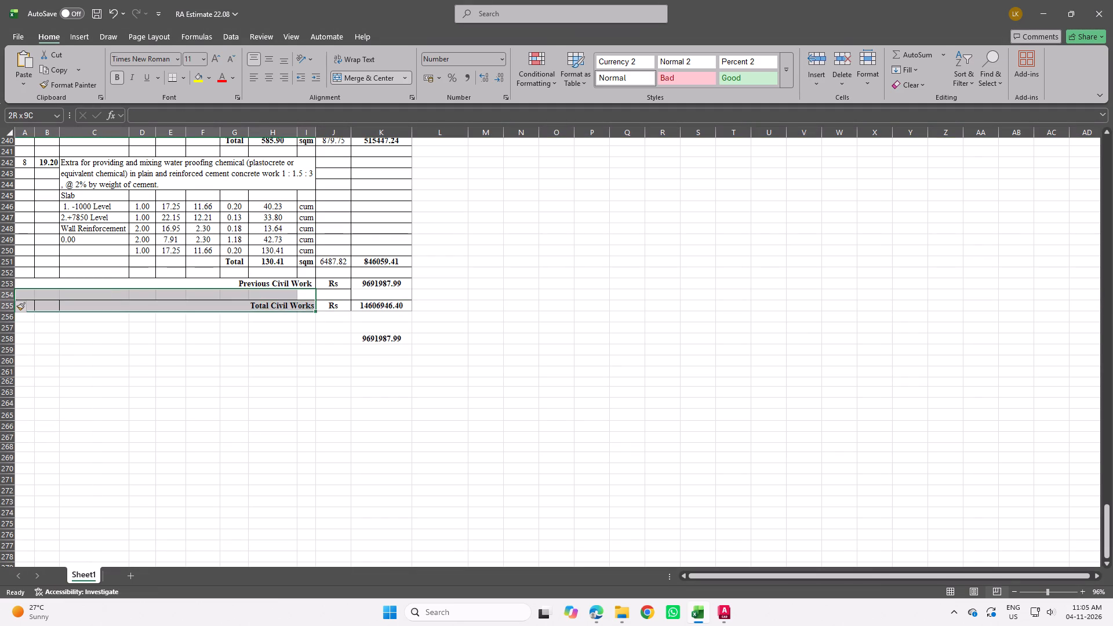
{"action": "left_click_drag", "start_coordinate": [20, 304], "coordinate": [17, 297]}
Copy the merged Previous Civil Work label into the new blank row 254.
{"action": "left_click", "coordinate": [299, 280]}
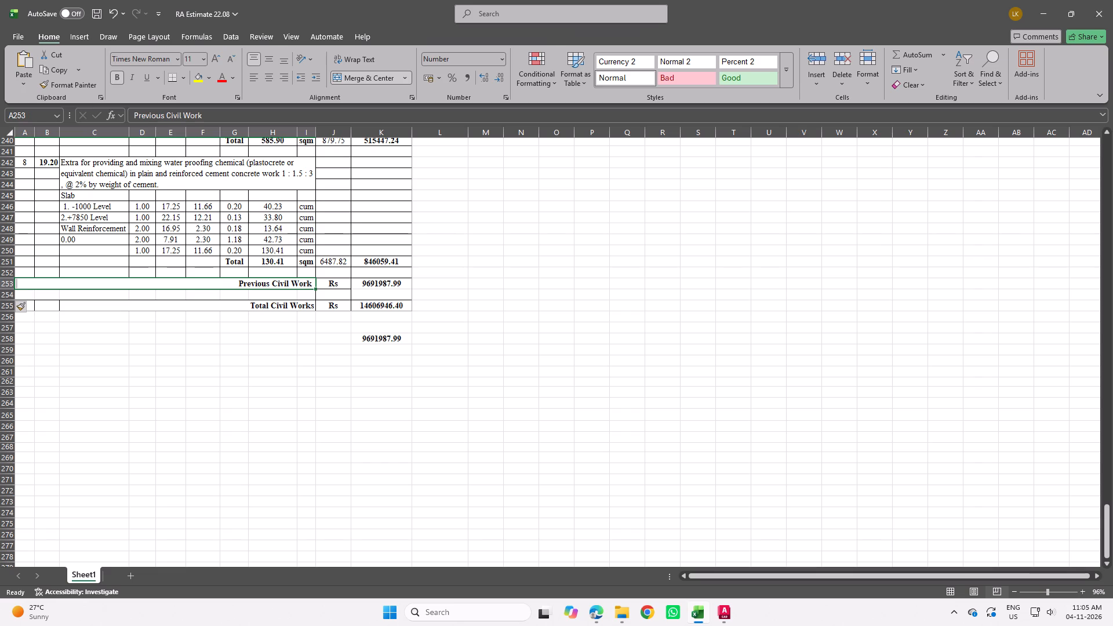
{"action": "key", "text": "ctrl+c"}
{"action": "left_click", "coordinate": [291, 291]}
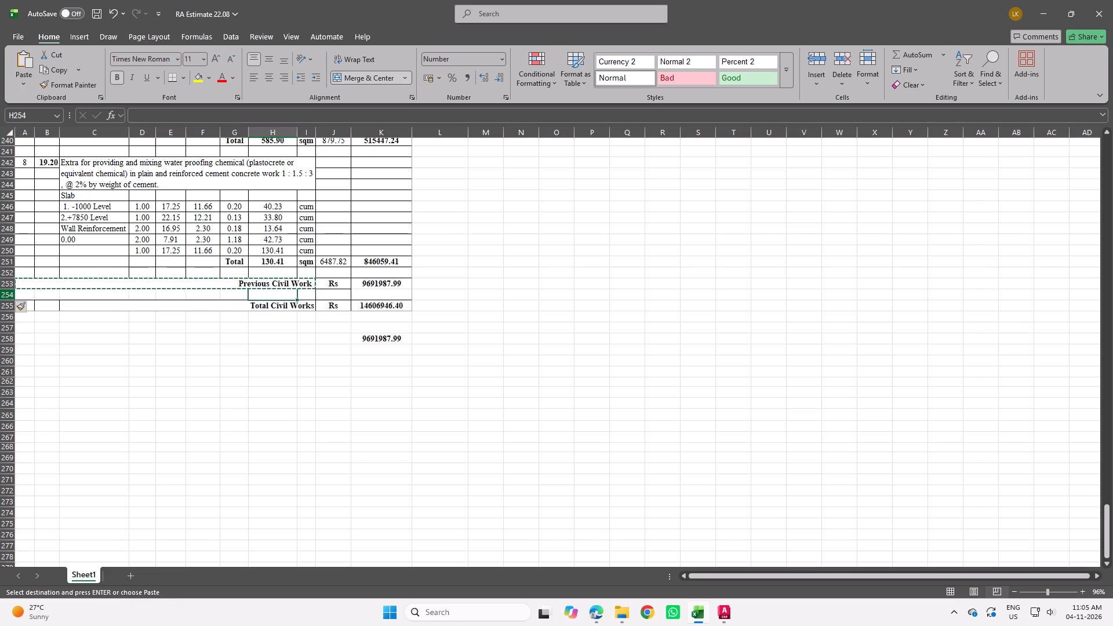
{"action": "left_click", "coordinate": [2, 294]}
{"action": "key", "text": "ctrl+v"}
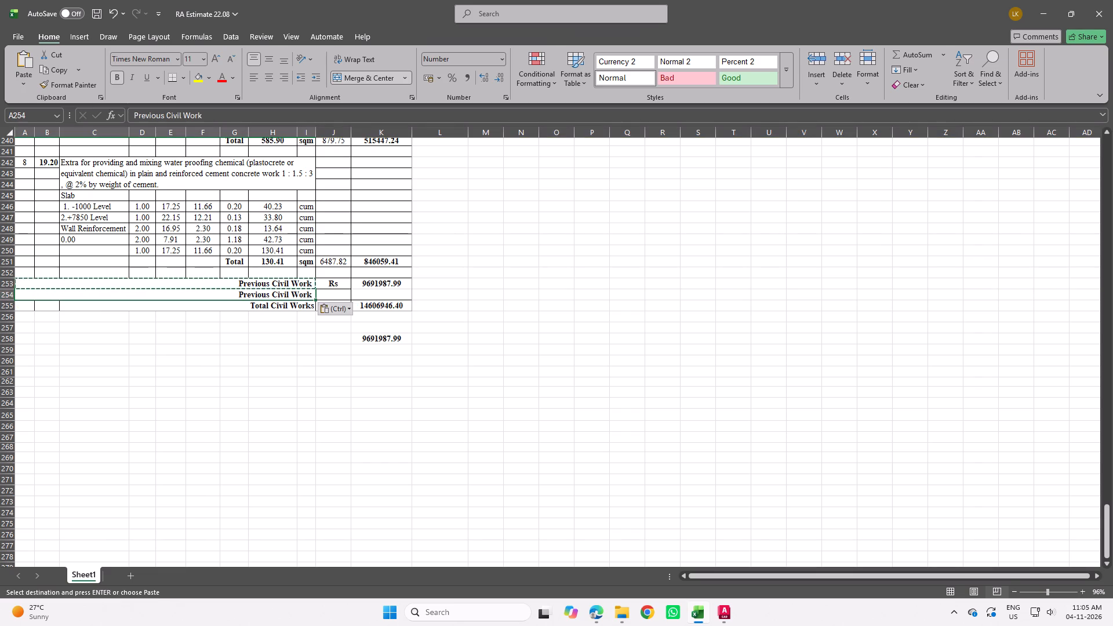
Change the copied label in row 254 to "Current Civil Work".
{"action": "double_click", "coordinate": [285, 293]}
{"action": "left_click", "coordinate": [267, 295]}
{"action": "left_click_drag", "start_coordinate": [270, 296], "coordinate": [231, 300]}
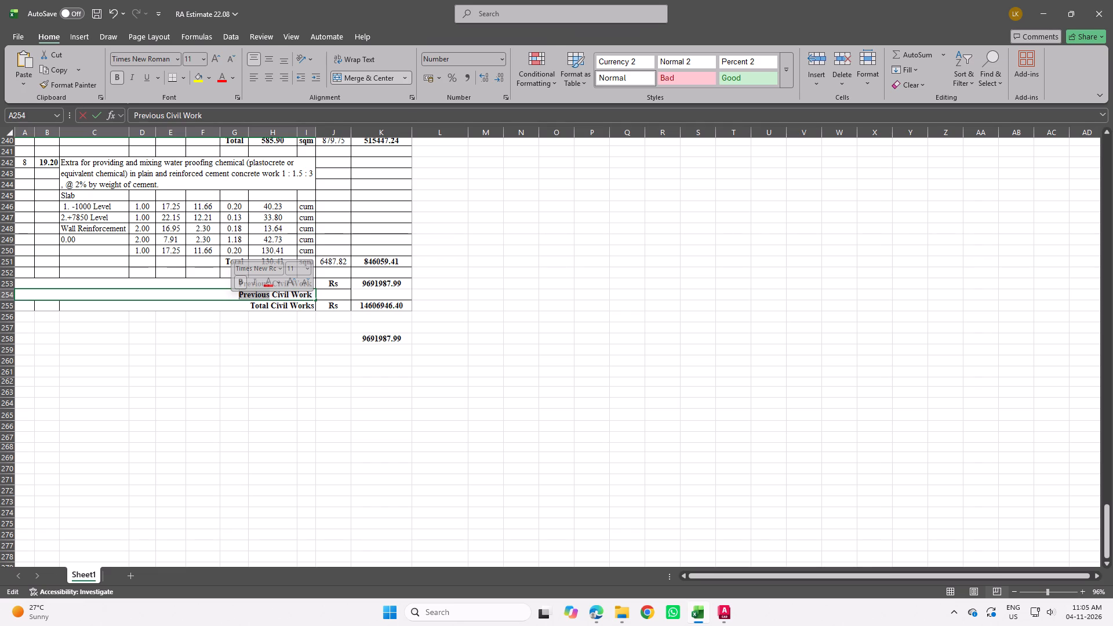
{"action": "type", "text": "Cuyr"}
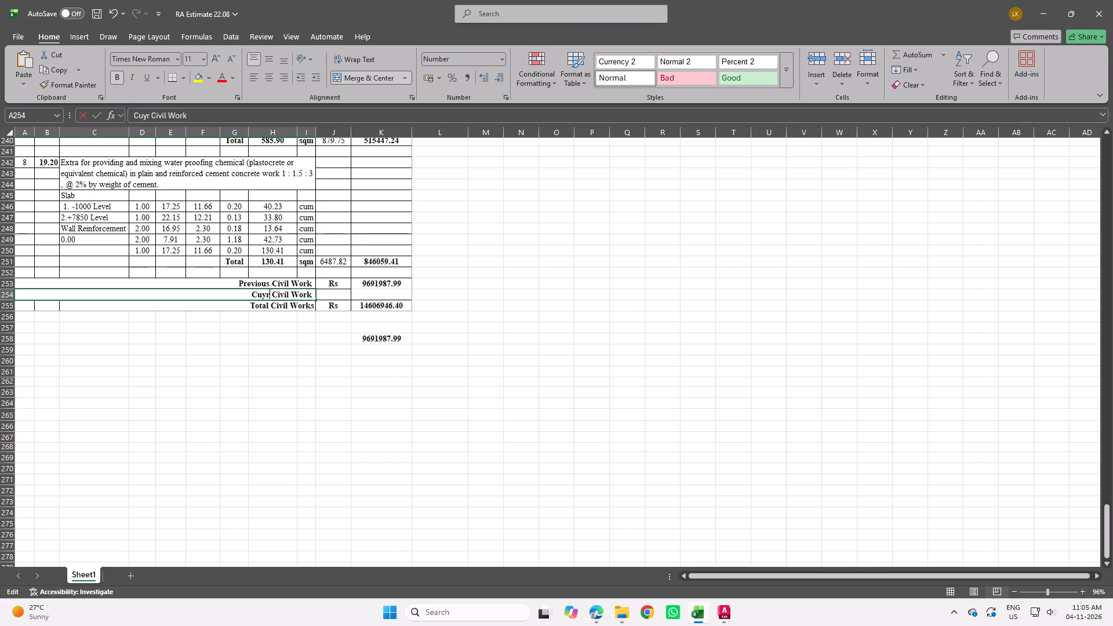
{"action": "key", "text": "BackSpace"}
{"action": "key", "text": "BackSpace"}
{"action": "type", "text": "rrent"}
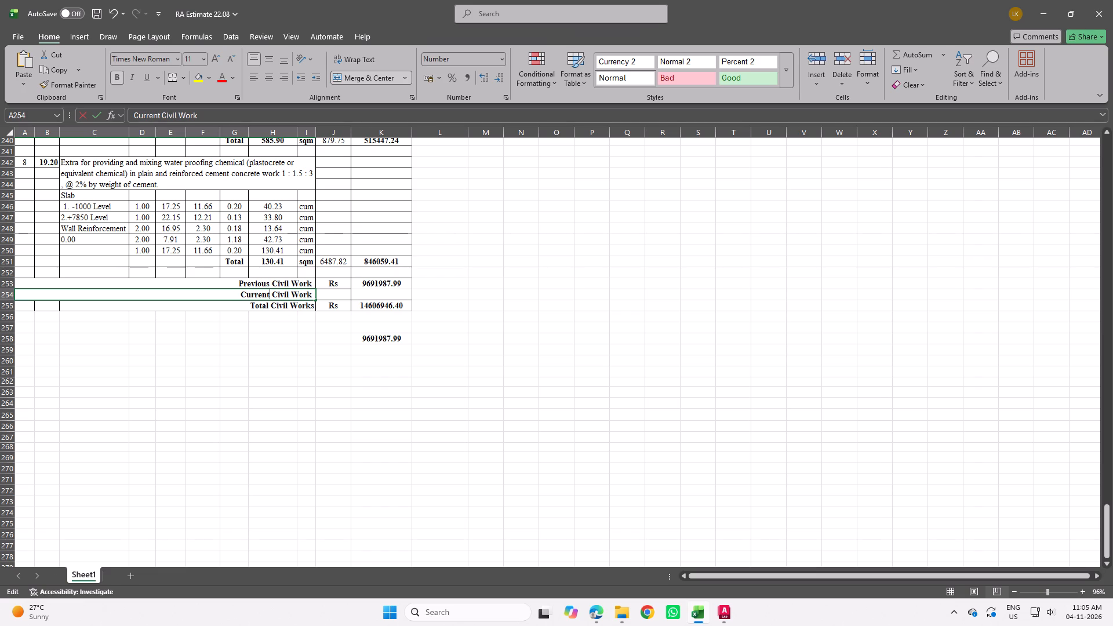
Fill the Rs unit from J253 down into the Current Civil Work row.
{"action": "left_click", "coordinate": [336, 285]}
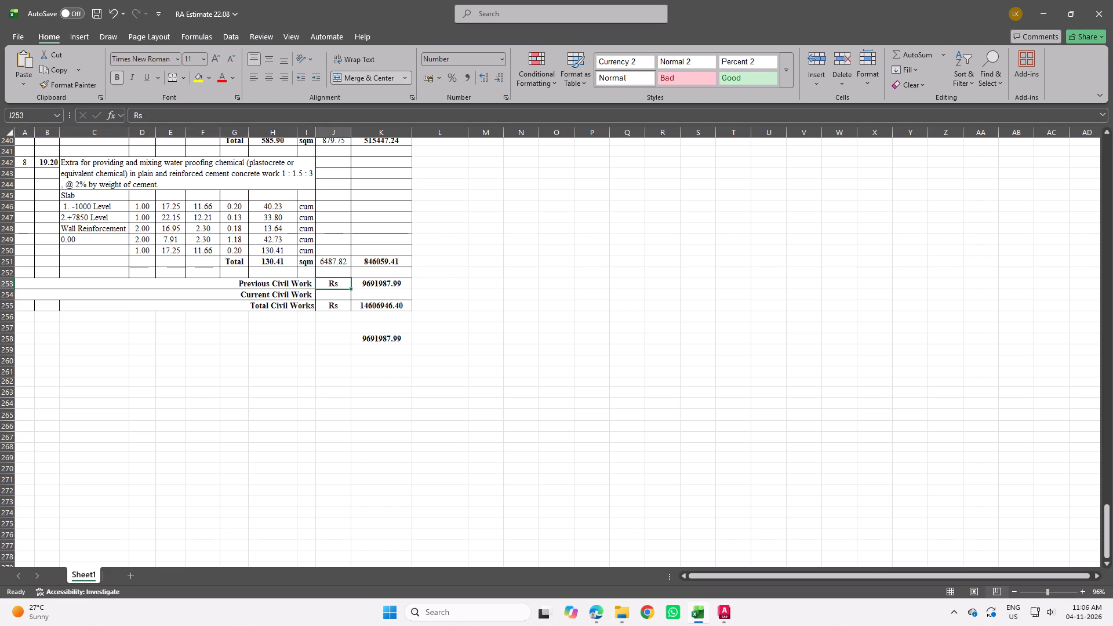
{"action": "left_click_drag", "start_coordinate": [350, 287], "coordinate": [351, 304]}
{"action": "left_click", "coordinate": [379, 295]}
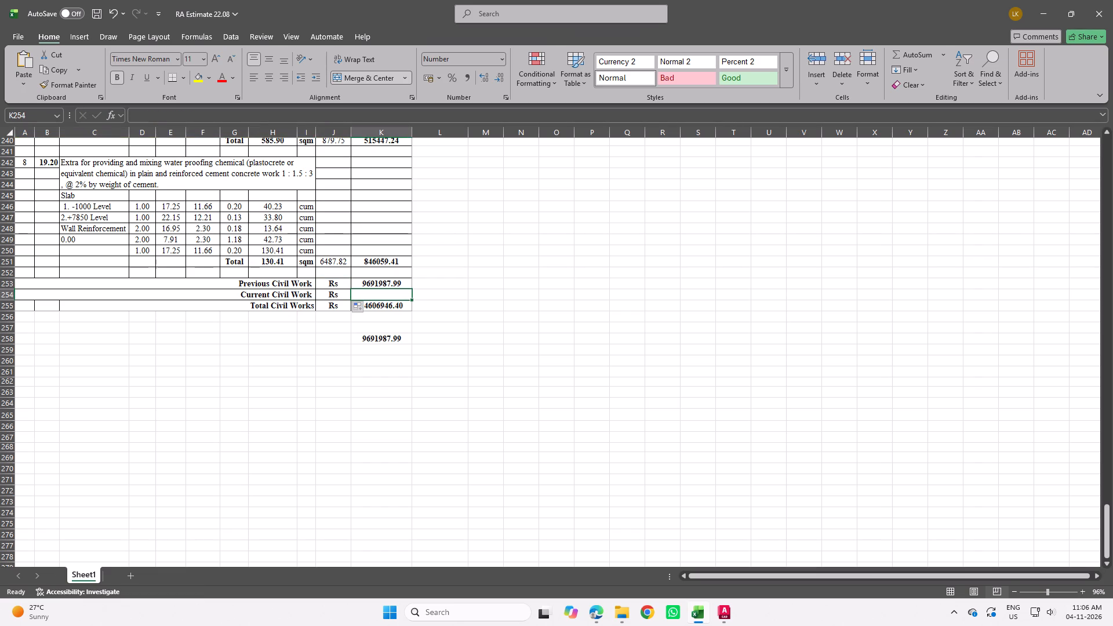
{"action": "left_click", "coordinate": [391, 285]}
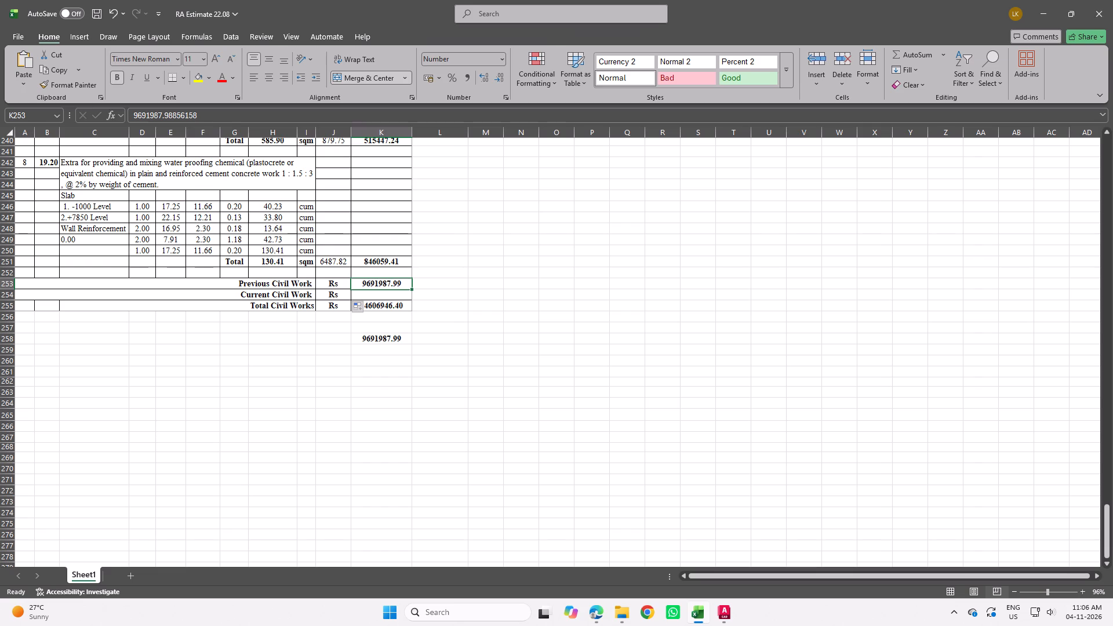
Merge cells A255:I255 holding the Total Civil Works label into one cell and right-align the label.
{"action": "left_click_drag", "start_coordinate": [82, 303], "coordinate": [26, 307]}
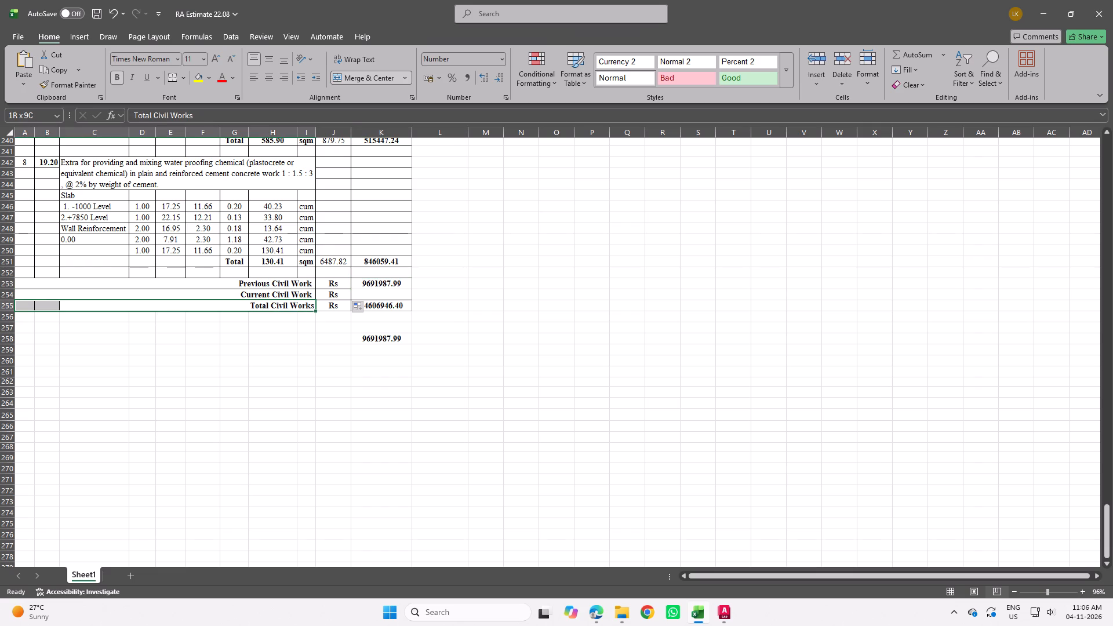
{"action": "left_click_drag", "start_coordinate": [26, 307], "coordinate": [26, 307]}
{"action": "left_click", "coordinate": [367, 81]}
{"action": "left_click", "coordinate": [367, 78]}
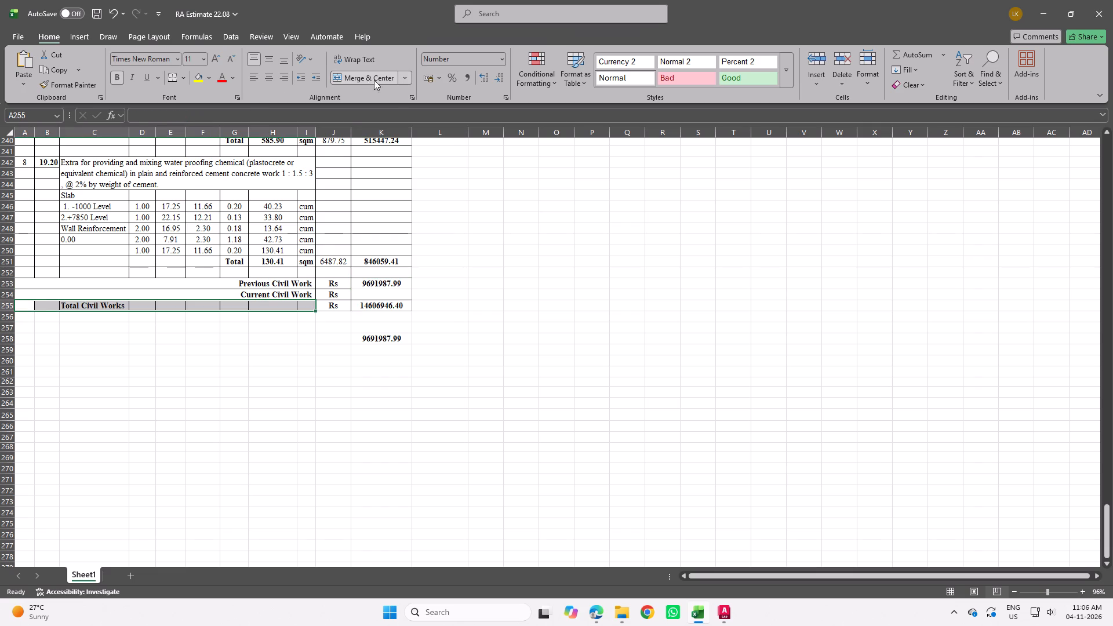
{"action": "left_click", "coordinate": [363, 72]}
{"action": "double_click", "coordinate": [348, 74]}
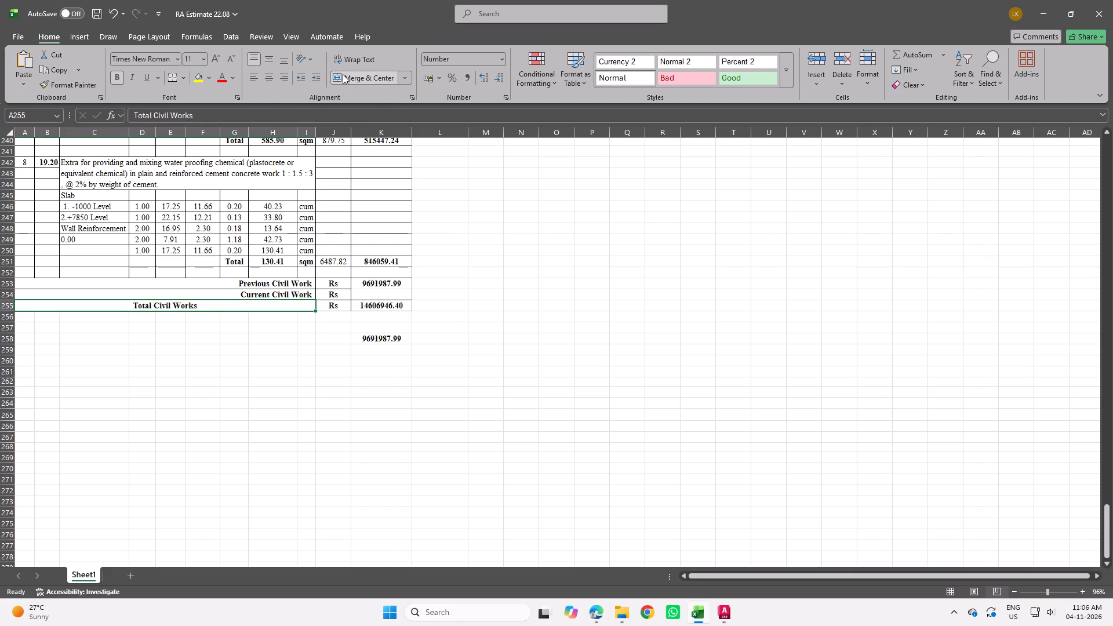
{"action": "left_click", "coordinate": [343, 75]}
{"action": "left_click", "coordinate": [285, 77]}
{"action": "left_click", "coordinate": [623, 224]}
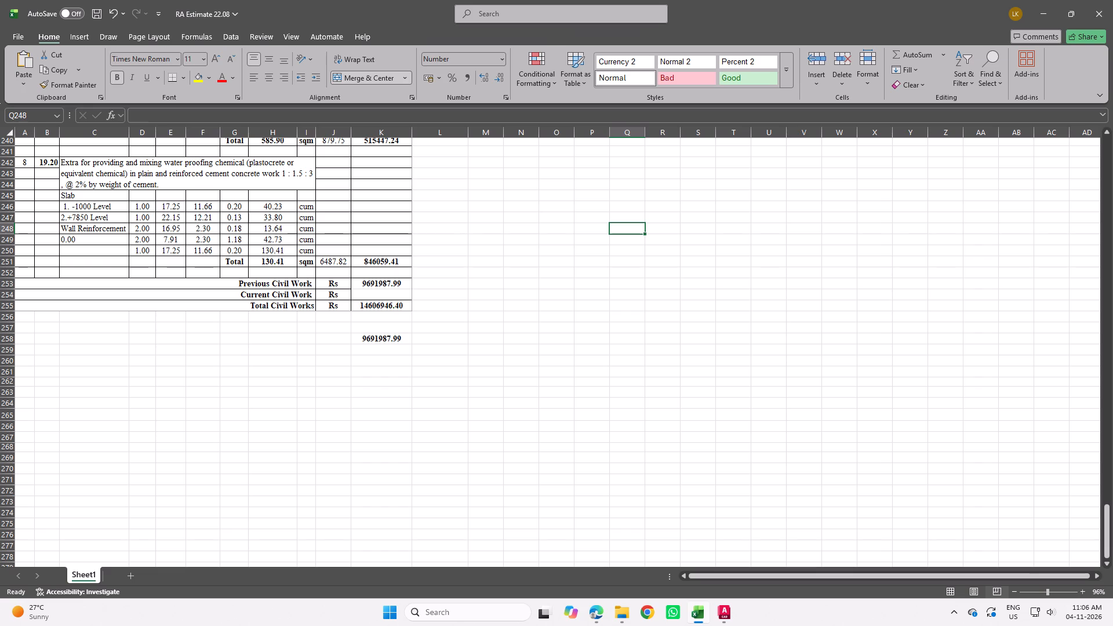
Apply outline and inside borders to the whole estimate table, from the title row through the Total Civil Works row.
{"action": "left_click_drag", "start_coordinate": [393, 304], "coordinate": [85, 0]}
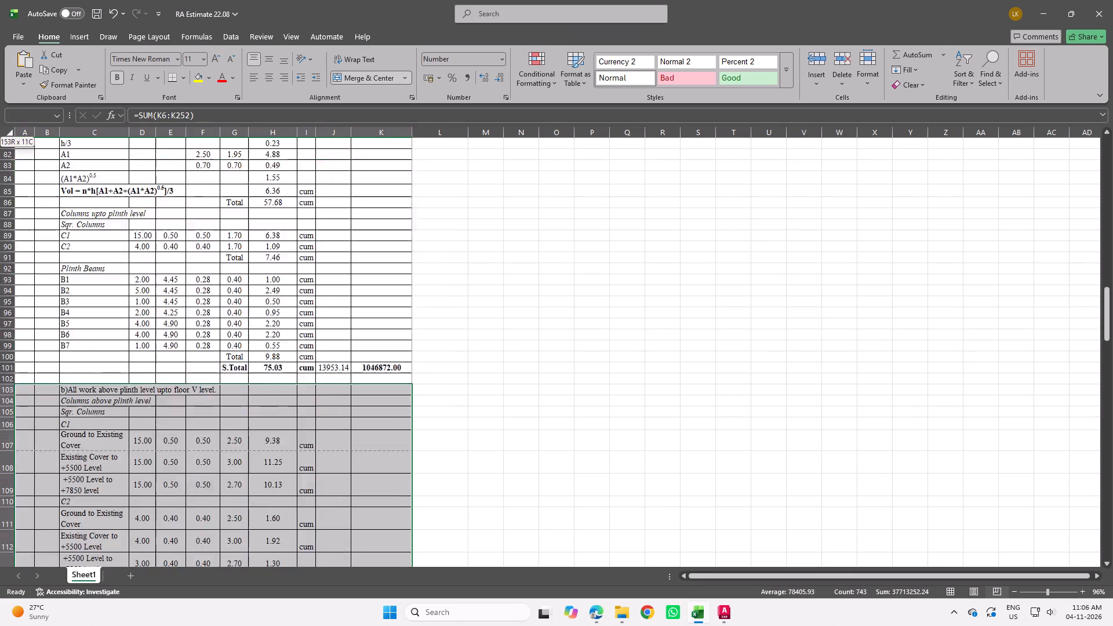
{"action": "left_click_drag", "start_coordinate": [85, 0], "coordinate": [86, 0]}
{"action": "right_click", "coordinate": [213, 206]}
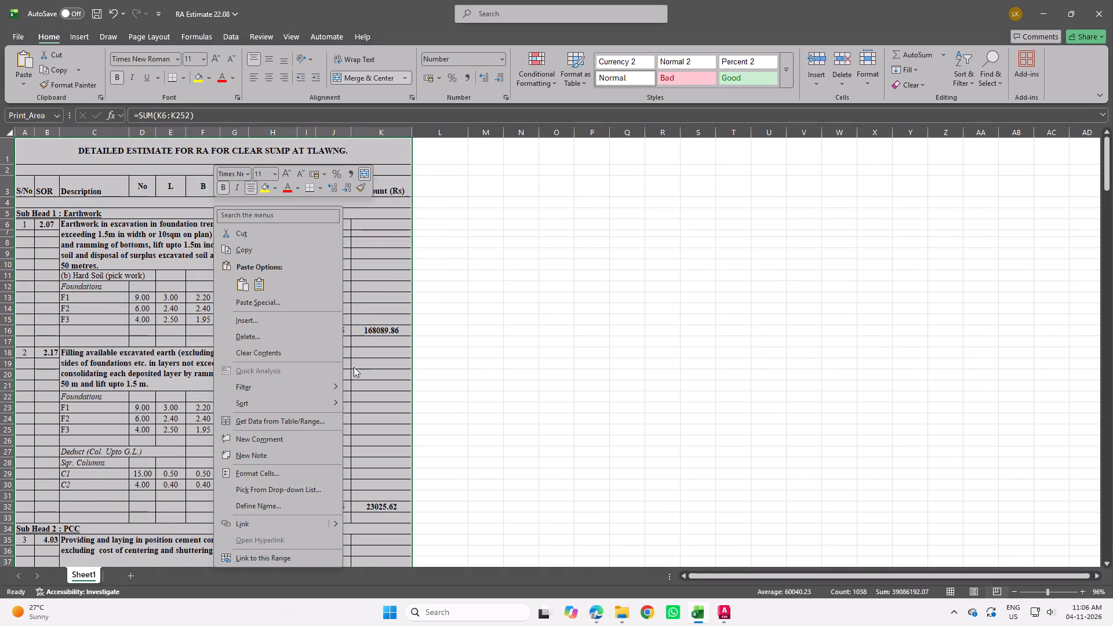
{"action": "left_click", "coordinate": [279, 462]}
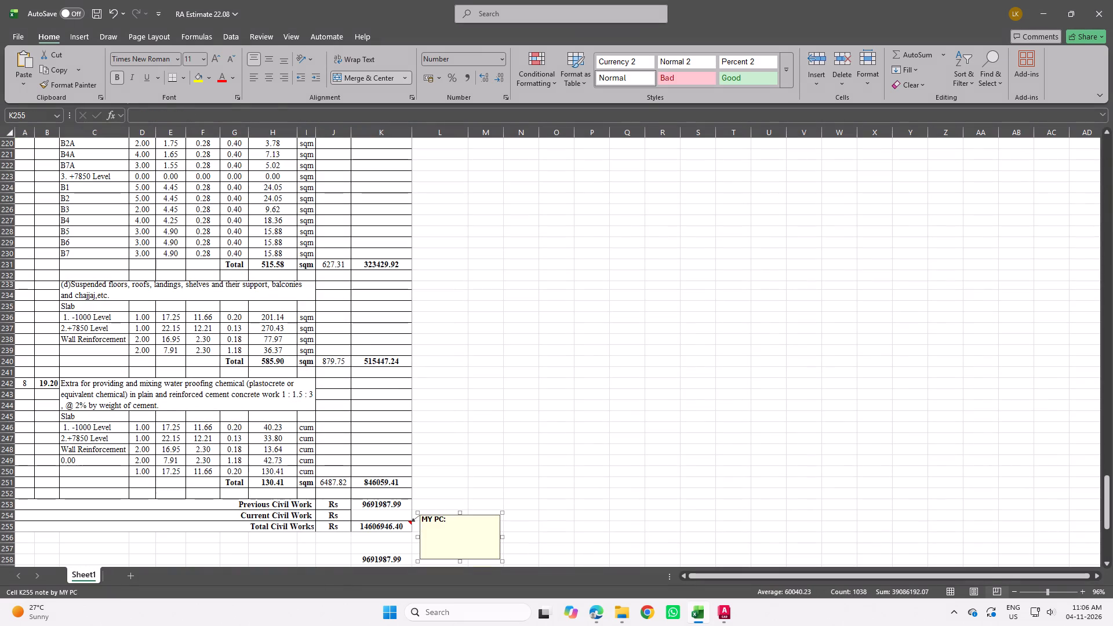
{"action": "key", "text": "Escape"}
{"action": "key", "text": "ctrl+z"}
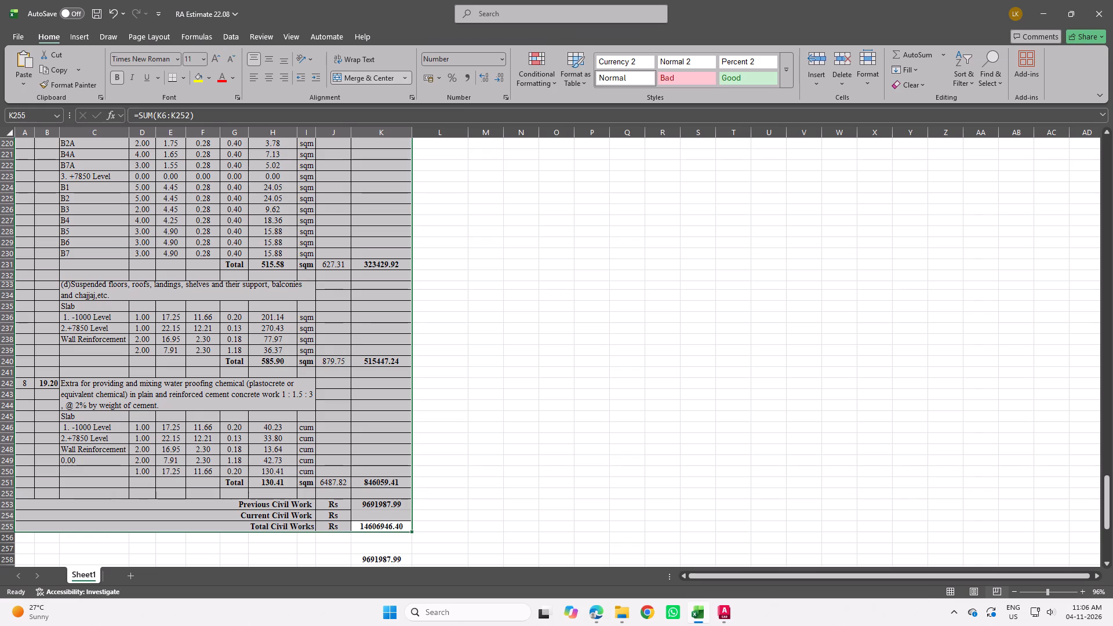
{"action": "right_click", "coordinate": [337, 391]}
{"action": "left_click", "coordinate": [406, 292]}
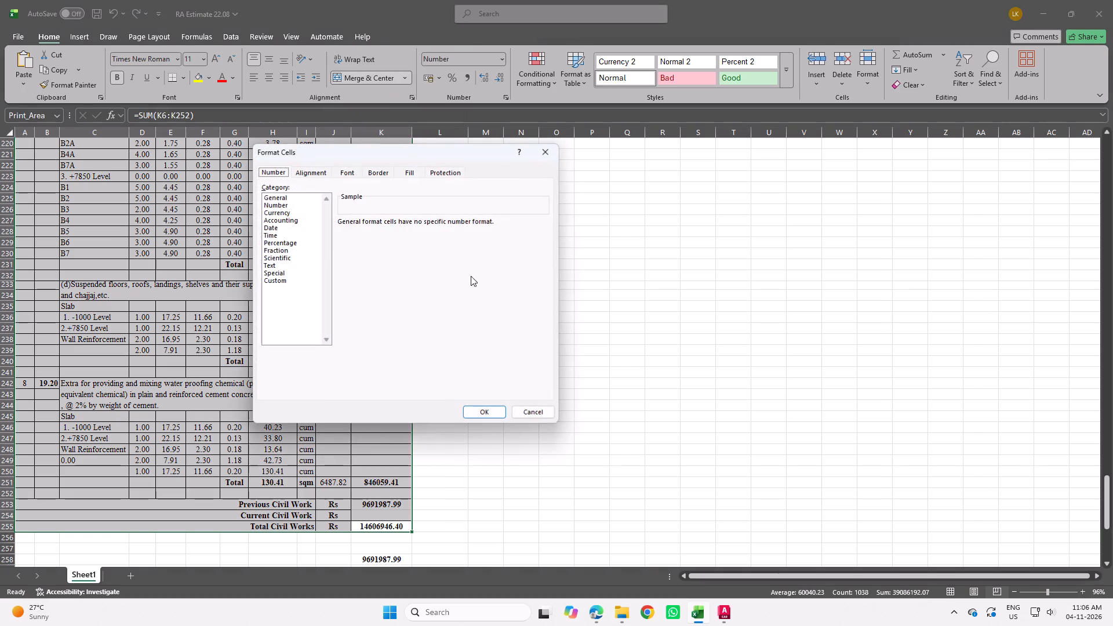
{"action": "left_click", "coordinate": [380, 173]}
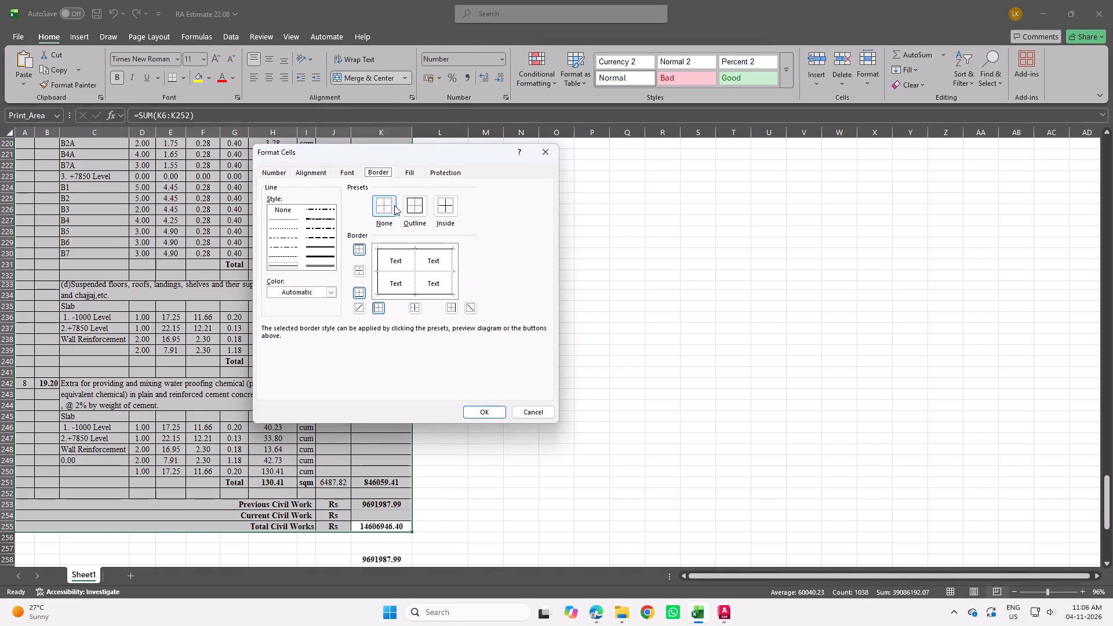
{"action": "left_click", "coordinate": [422, 209]}
{"action": "left_click", "coordinate": [444, 211]}
{"action": "left_click", "coordinate": [490, 416]}
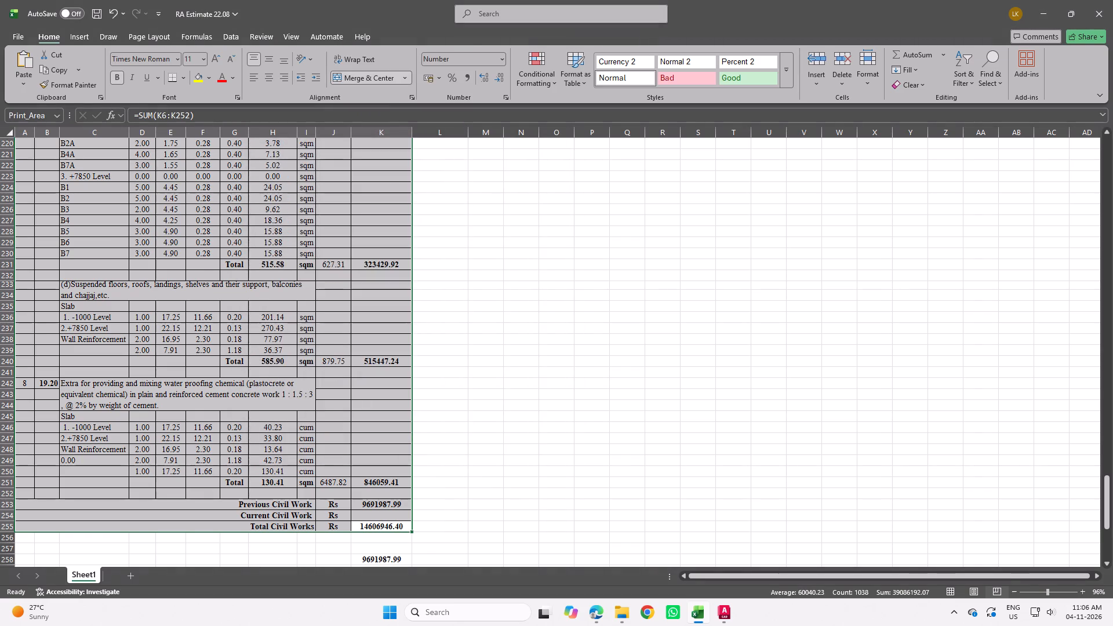
Enter the formula =K255-K253 in K254 as the Current Civil Work amount.
{"action": "left_click", "coordinate": [392, 519]}
{"action": "left_click", "coordinate": [392, 517]}
{"action": "left_click", "coordinate": [392, 529]}
{"action": "left_click", "coordinate": [401, 518]}
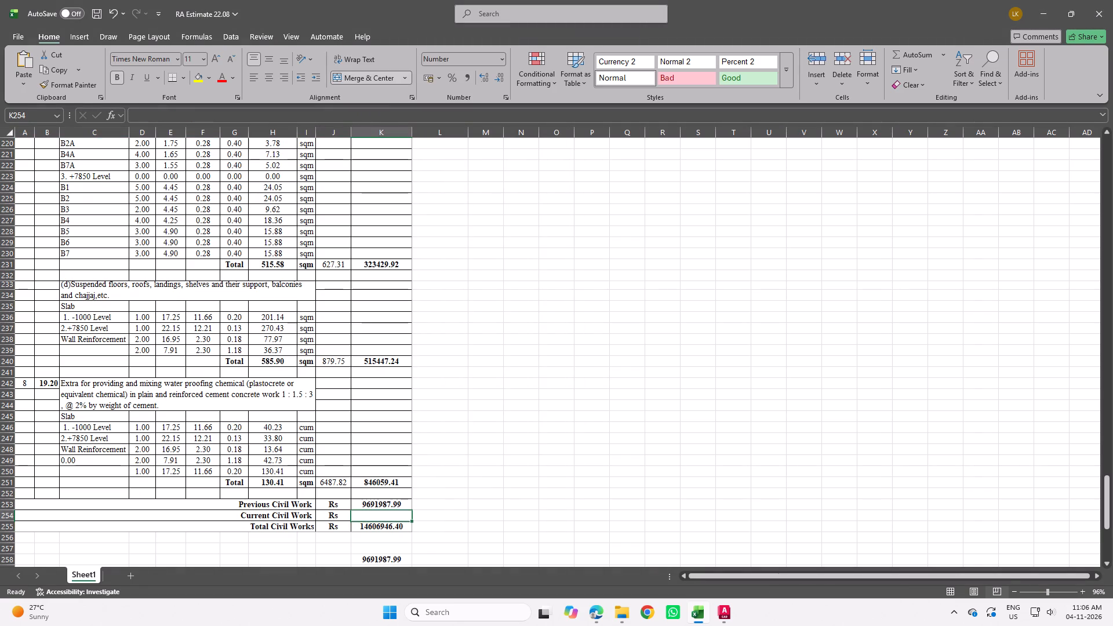
{"action": "key", "text": "equal"}
{"action": "left_click", "coordinate": [395, 528]}
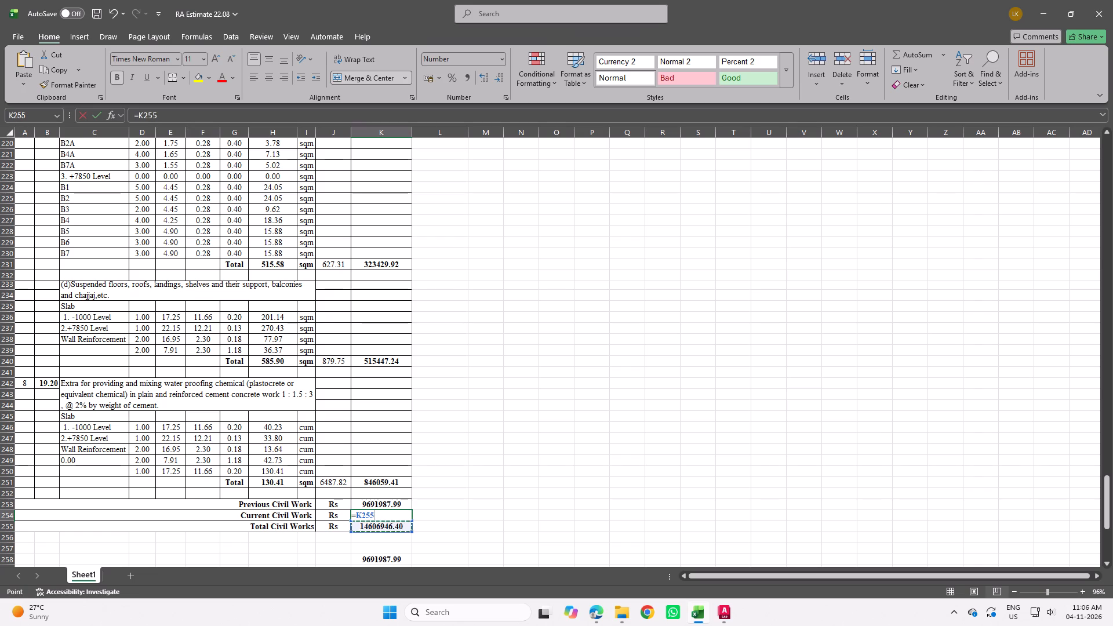
{"action": "key", "text": "minus"}
{"action": "left_click", "coordinate": [399, 507]}
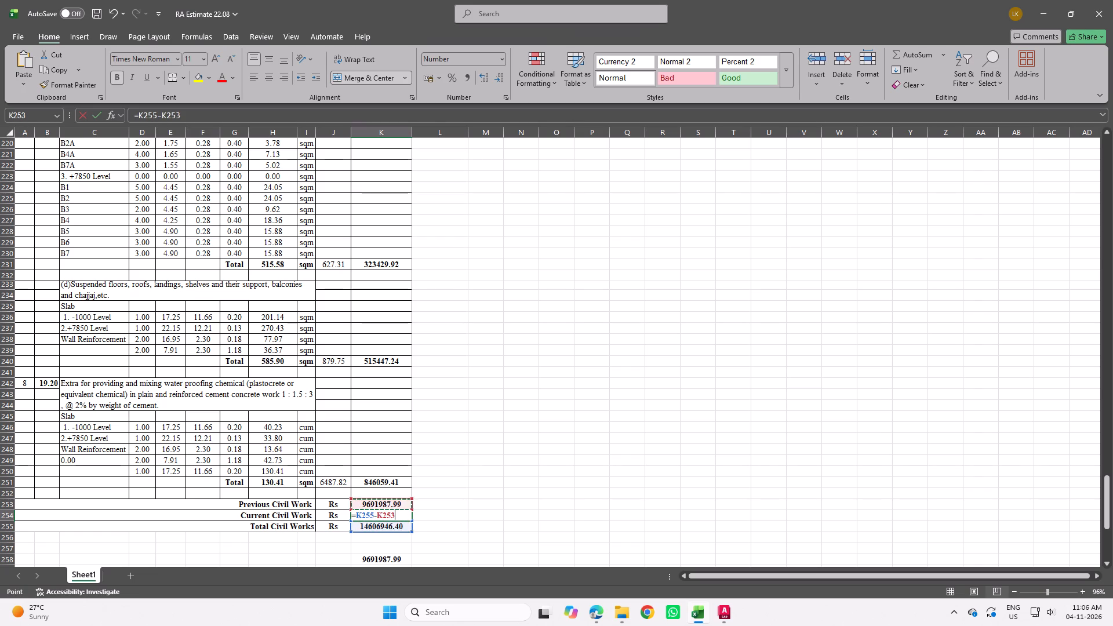
{"action": "key", "text": "Return"}
Delete the leftover standalone amount in K258 below the table.
{"action": "scroll", "coordinate": [413, 566], "scroll_direction": "down", "scroll_amount": 1}
{"action": "left_click", "coordinate": [383, 509]}
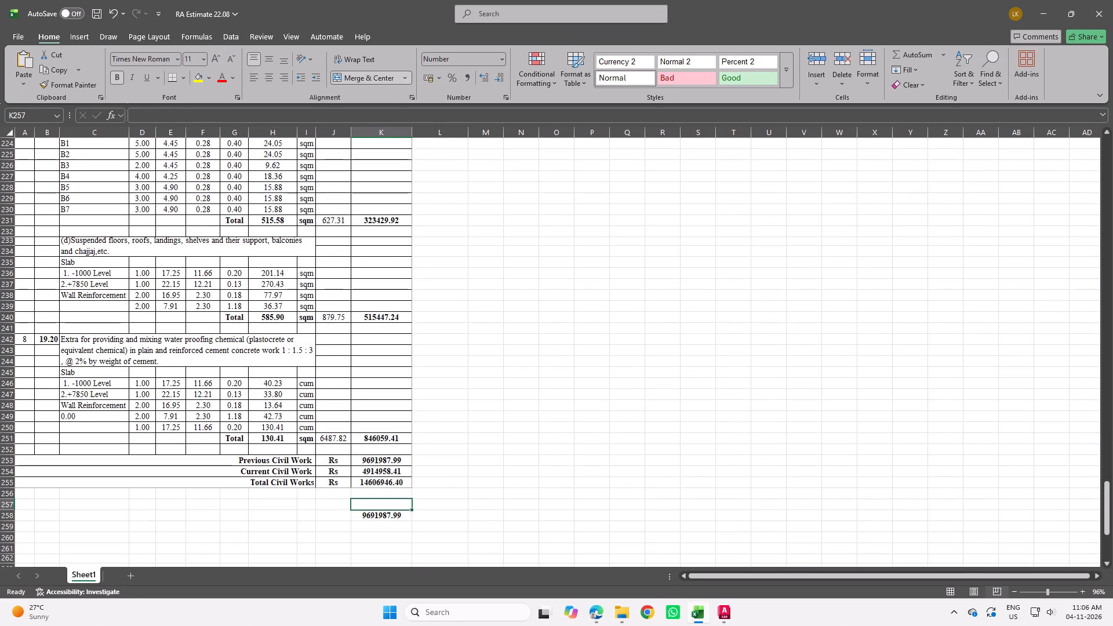
{"action": "left_click", "coordinate": [401, 514]}
{"action": "key", "text": "Delete"}
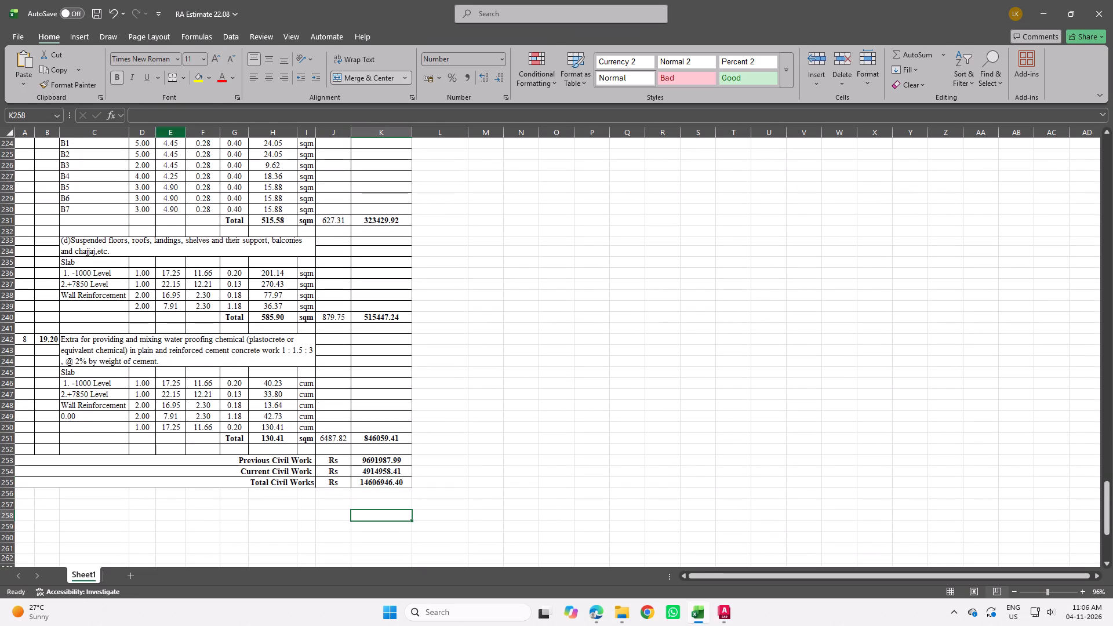
Set the whole estimate table, from the title row through the Total Civil Works row (A1:K255), as the print area.
{"action": "left_click_drag", "start_coordinate": [404, 482], "coordinate": [59, 135]}
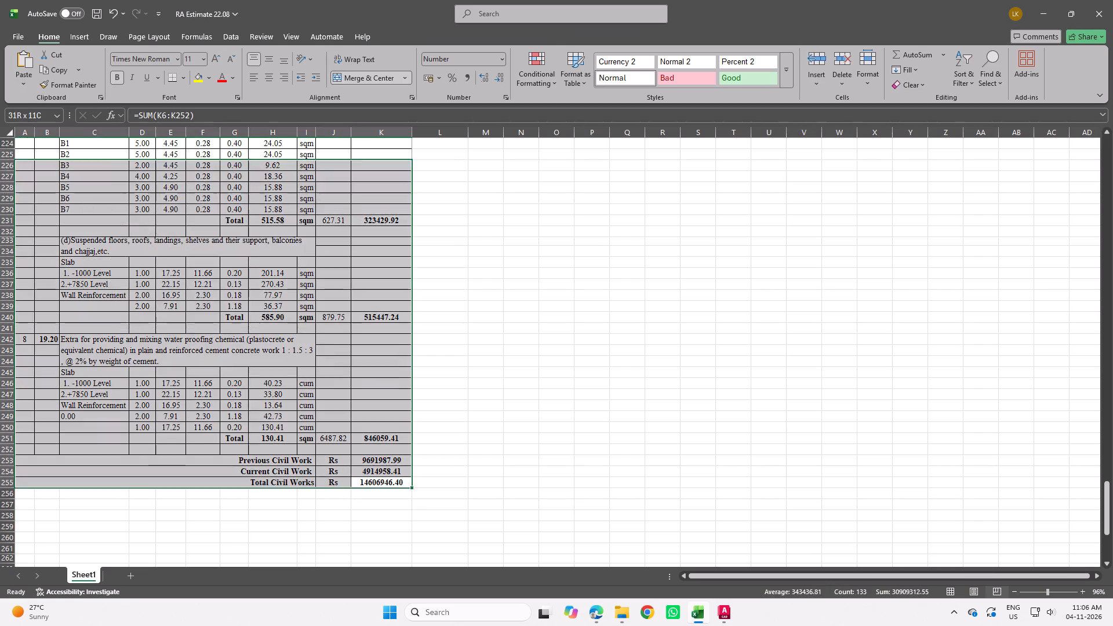
{"action": "left_click_drag", "start_coordinate": [59, 135], "coordinate": [61, 0]}
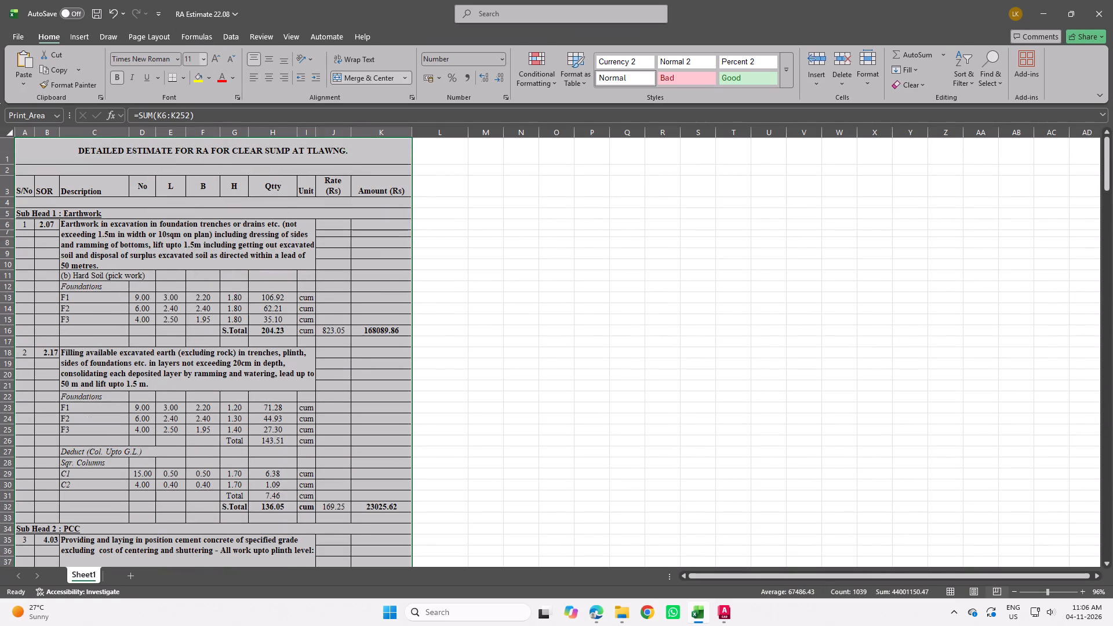
{"action": "left_click", "coordinate": [88, 39]}
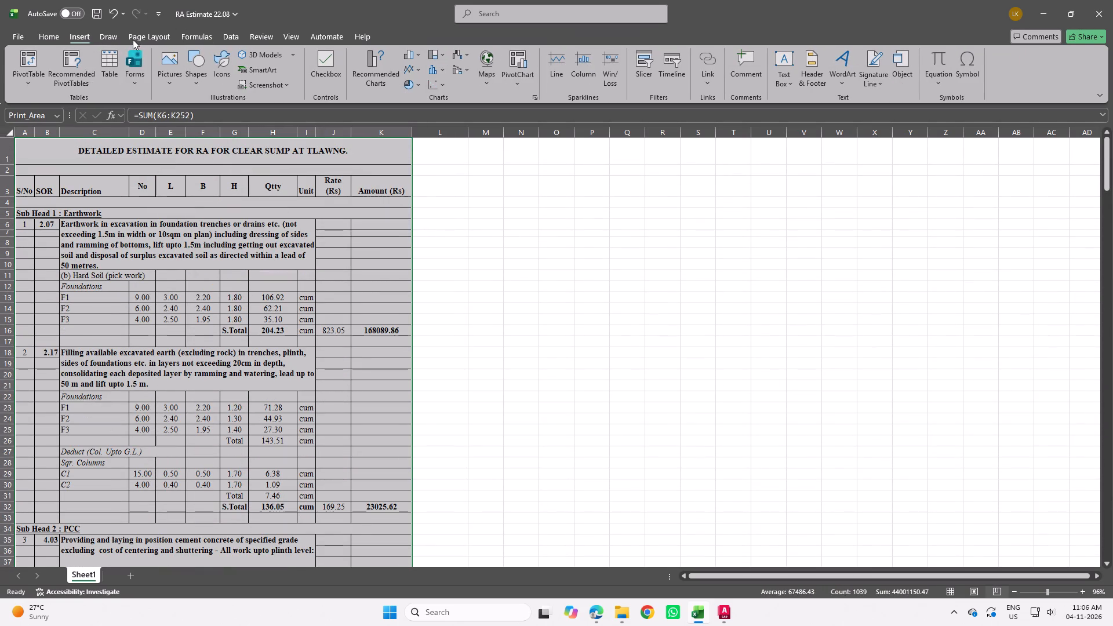
{"action": "left_click", "coordinate": [138, 39]}
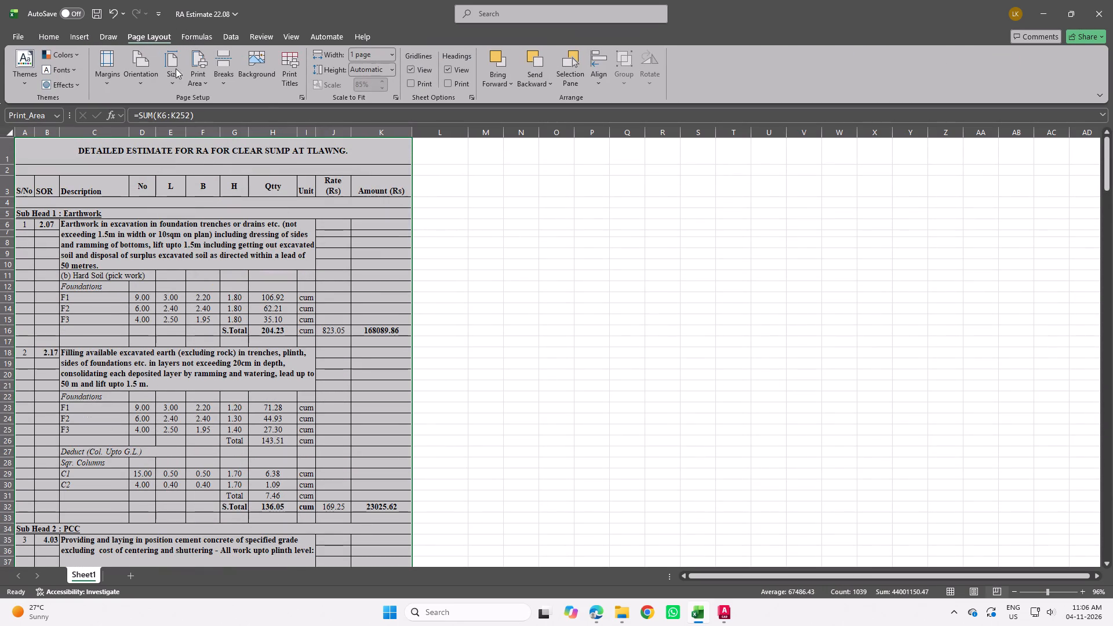
{"action": "left_click", "coordinate": [199, 82]}
{"action": "left_click", "coordinate": [227, 103]}
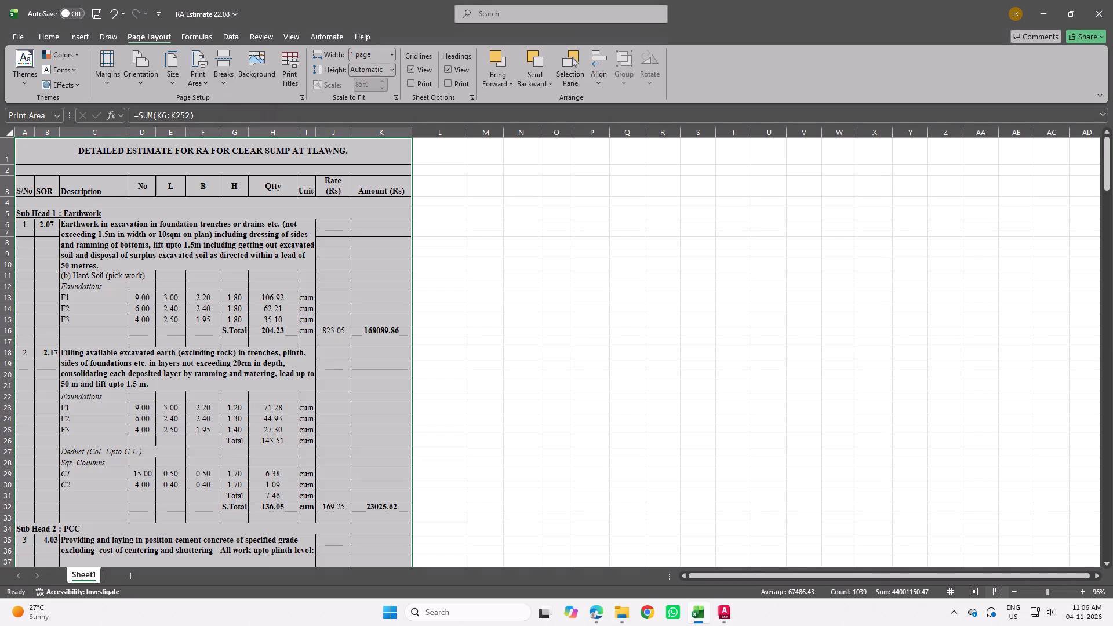
Switch the sheet to Page Break Preview and check the page divisions down to the Total Civil Works row.
{"action": "left_click", "coordinate": [307, 31]}
{"action": "left_click", "coordinate": [290, 36]}
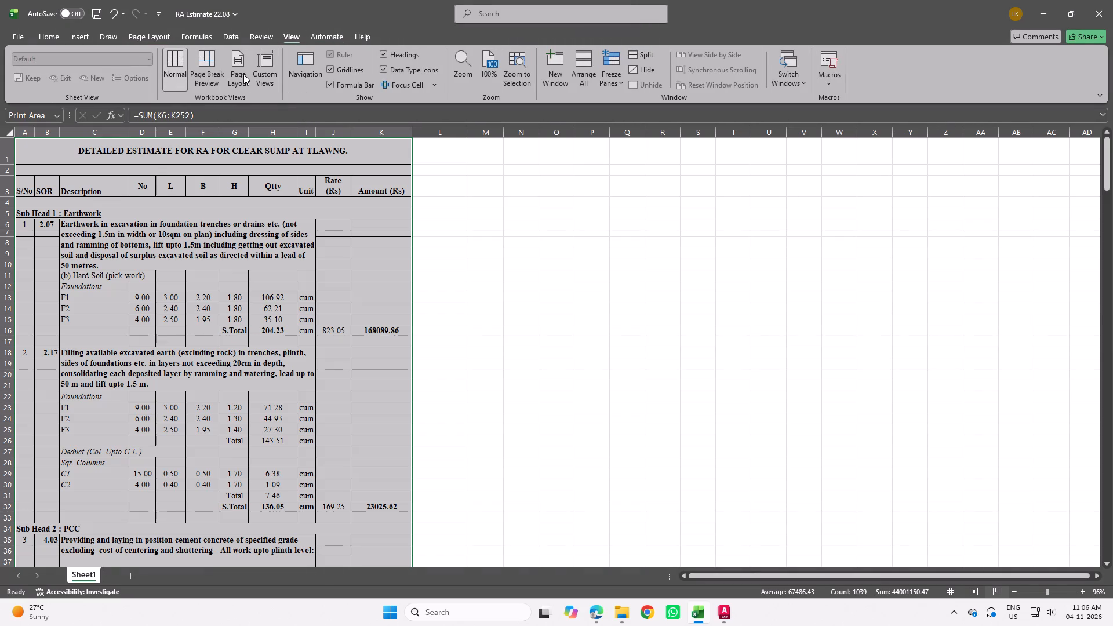
{"action": "left_click", "coordinate": [203, 78]}
{"action": "left_click_drag", "start_coordinate": [425, 229], "coordinate": [436, 237]}
{"action": "scroll", "coordinate": [579, 287], "scroll_direction": "down", "scroll_amount": 6}
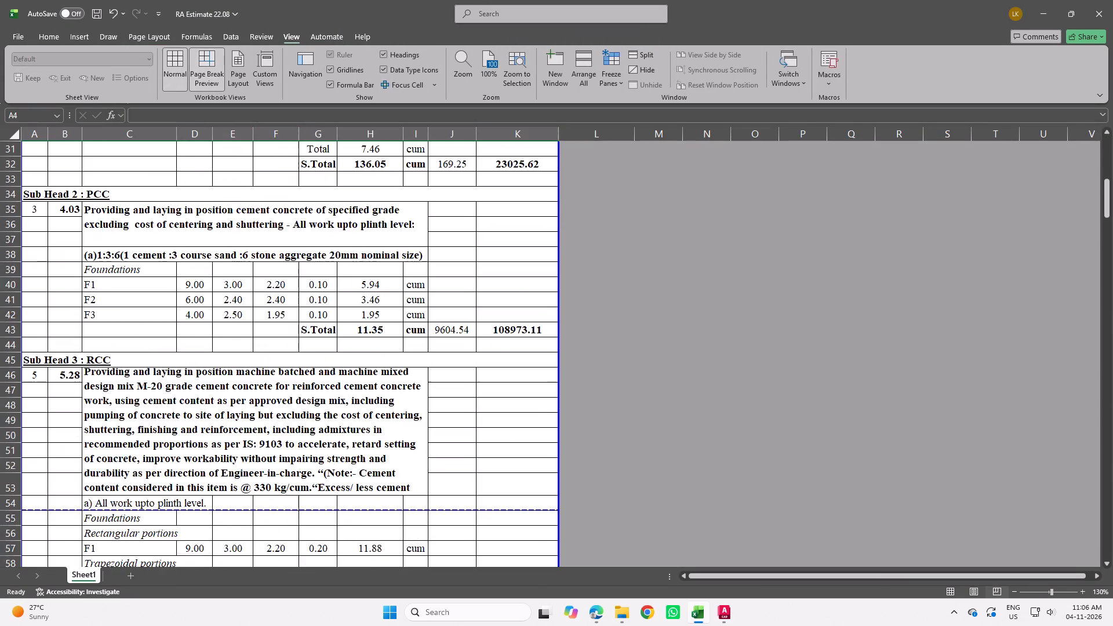
{"action": "scroll", "coordinate": [594, 281], "scroll_direction": "down", "scroll_amount": 20}
{"action": "scroll", "coordinate": [594, 281], "scroll_direction": "down", "scroll_amount": 15}
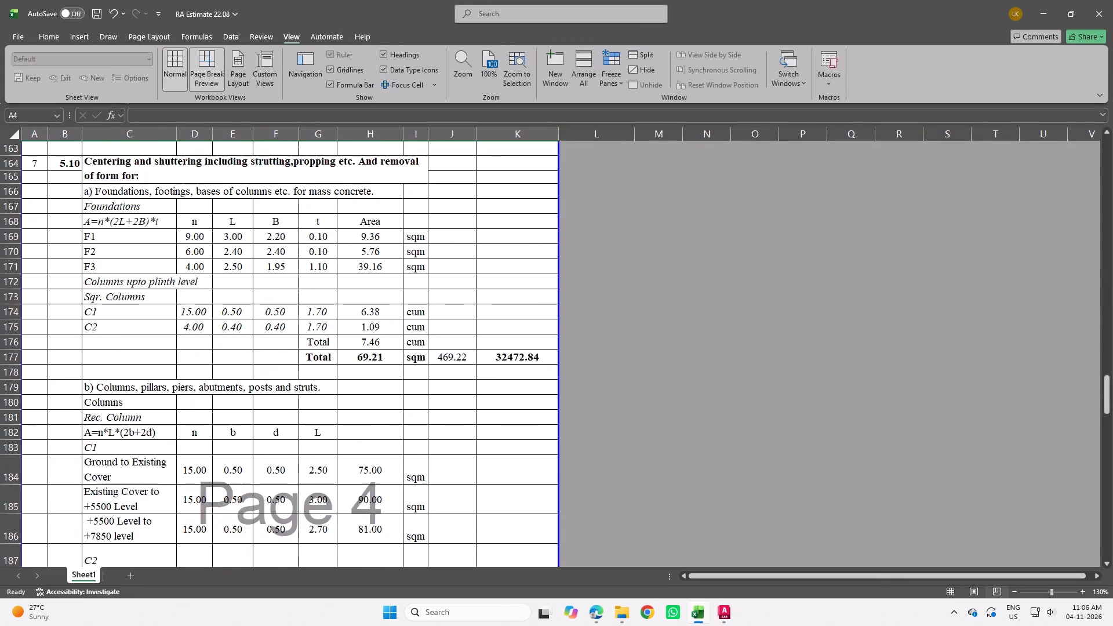
{"action": "scroll", "coordinate": [584, 271], "scroll_direction": "down", "scroll_amount": 20}
{"action": "scroll", "coordinate": [584, 271], "scroll_direction": "down", "scroll_amount": 5}
{"action": "scroll", "coordinate": [571, 267], "scroll_direction": "up", "scroll_amount": 2}
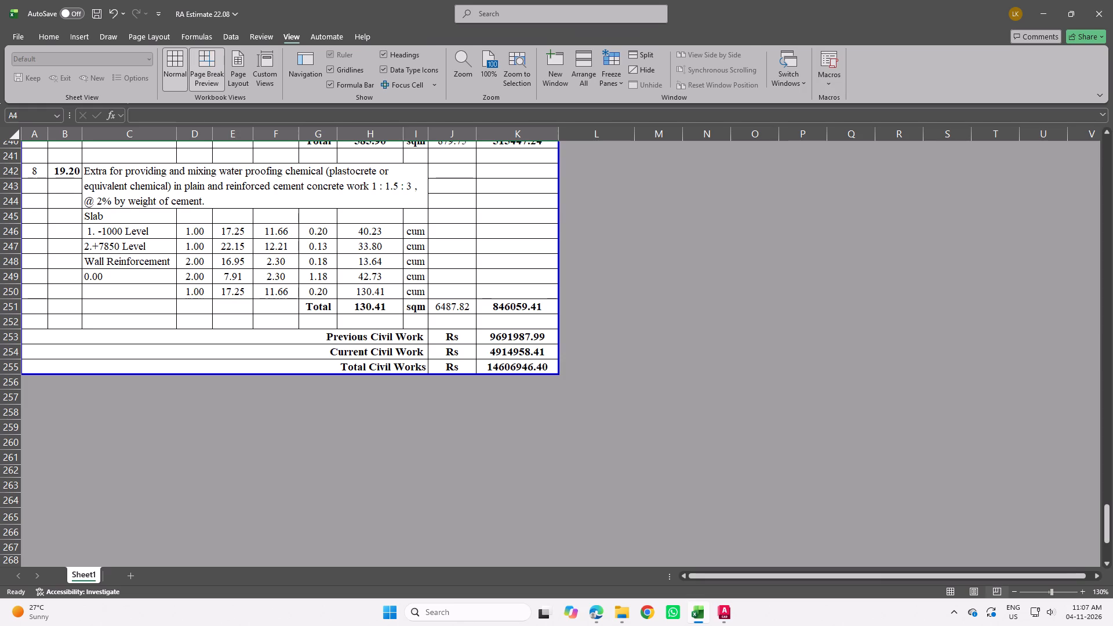
Clear the stray zero value in C249, below the Wall Reinforcement label of item 8.
{"action": "left_click", "coordinate": [155, 276]}
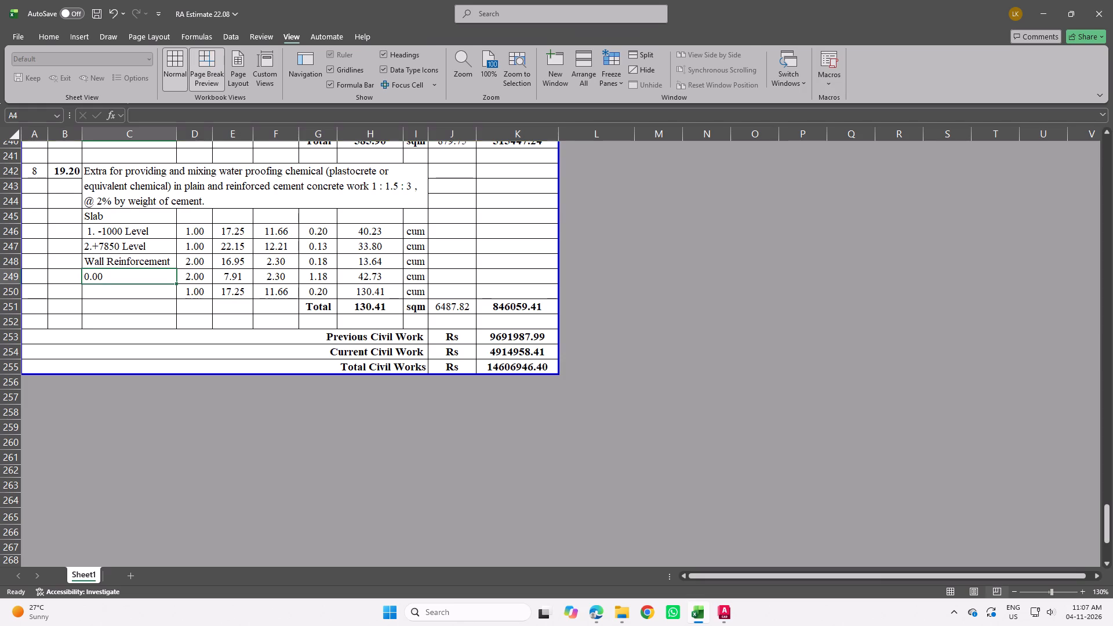
{"action": "key", "text": "Delete"}
{"action": "left_click", "coordinate": [676, 402]}
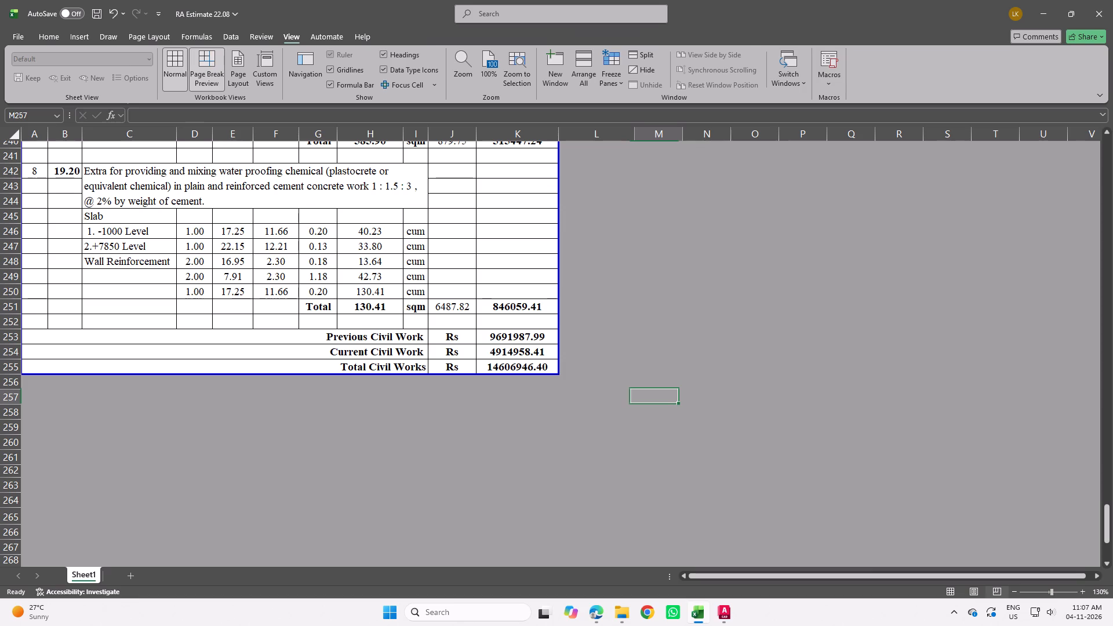
Save the workbook under the new name RA Estimate 4.11.26 in the Clear Sump folder.
{"action": "key", "text": "F12"}
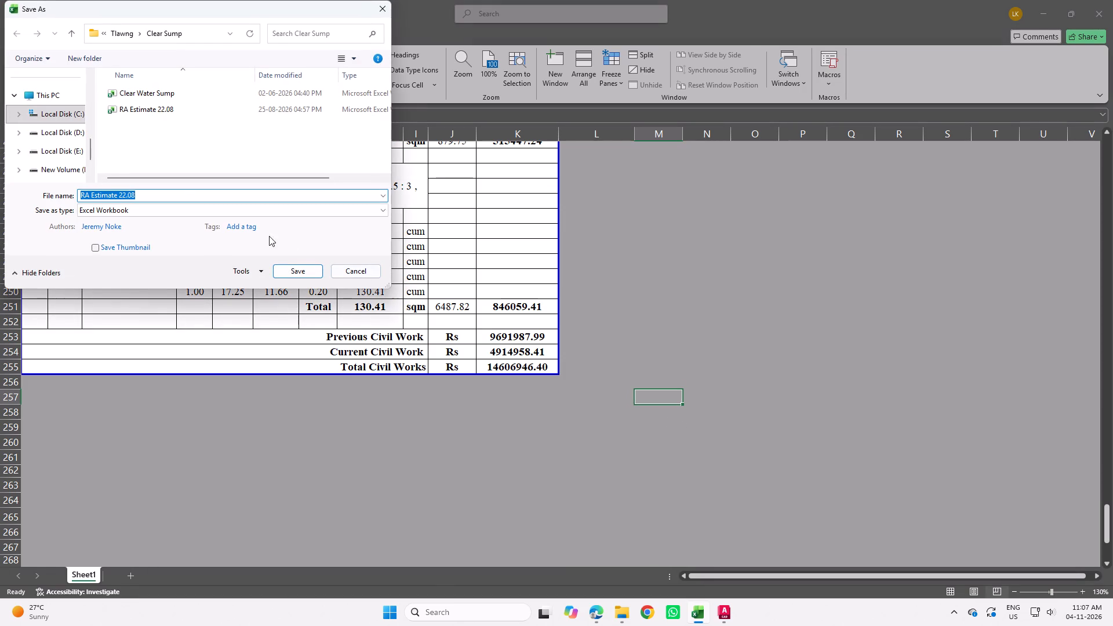
{"action": "left_click", "coordinate": [146, 195]}
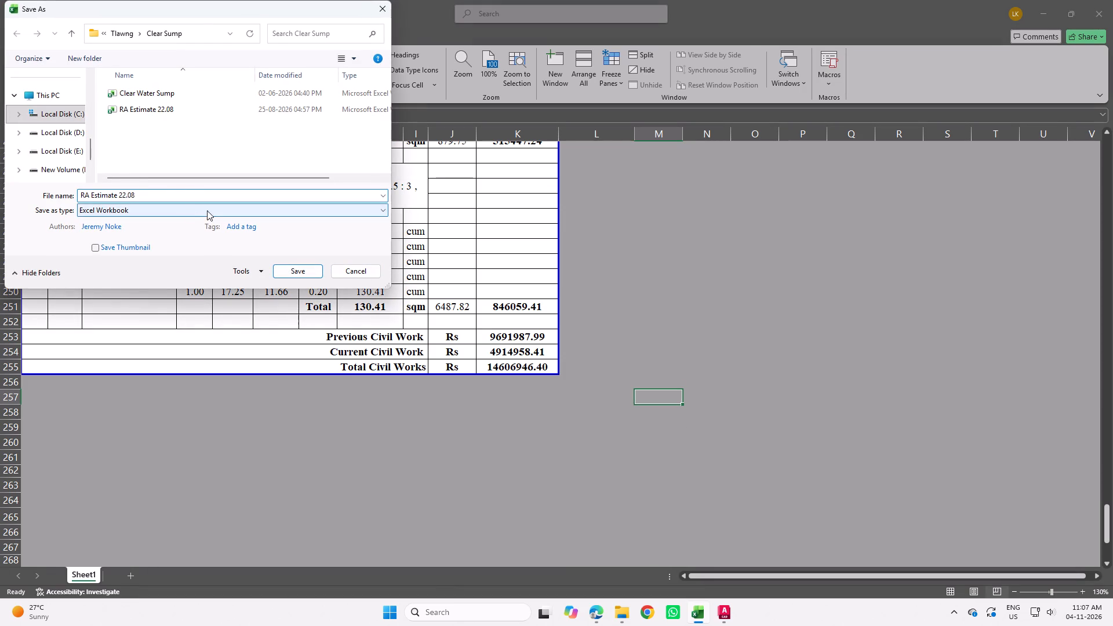
{"action": "left_click", "coordinate": [155, 197]}
{"action": "key", "text": "BackSpace"}
{"action": "key", "text": "BackSpace"}
{"action": "key", "text": "BackSpace"}
{"action": "key", "text": "BackSpace"}
{"action": "key", "text": "BackSpace"}
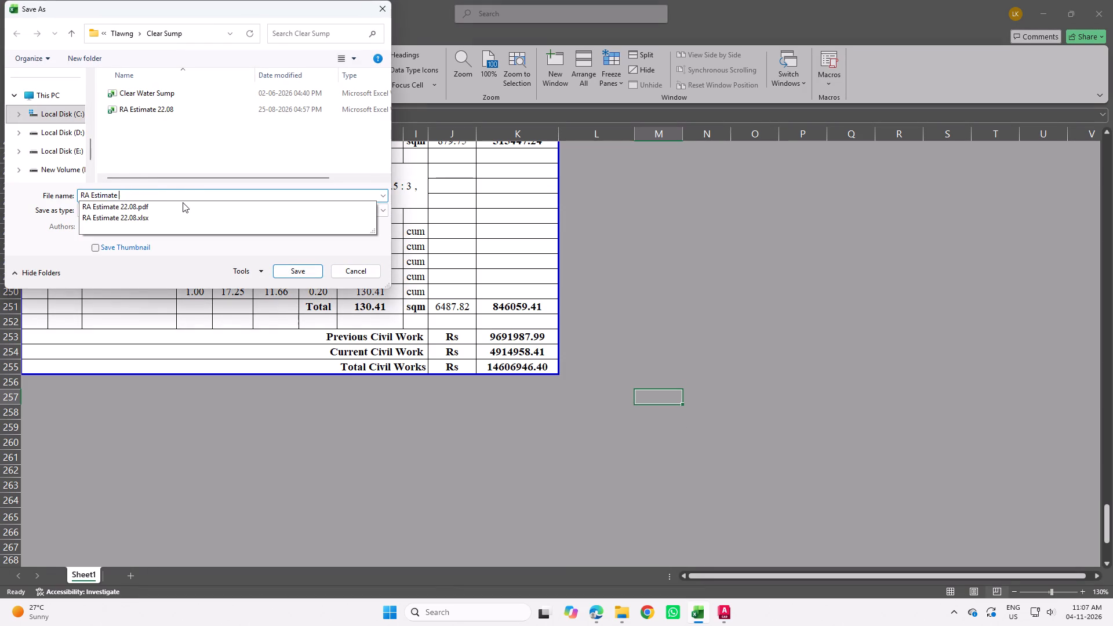
{"action": "key", "text": "4"}
{"action": "key", "text": "period"}
{"action": "type", "text": "11.26"}
{"action": "key", "text": "Return"}
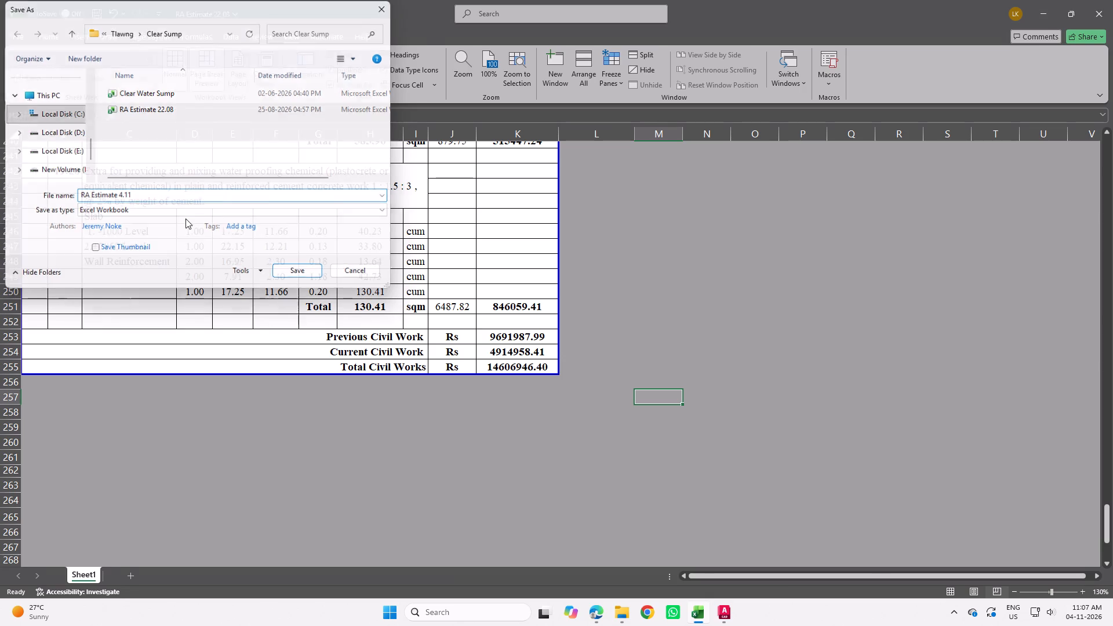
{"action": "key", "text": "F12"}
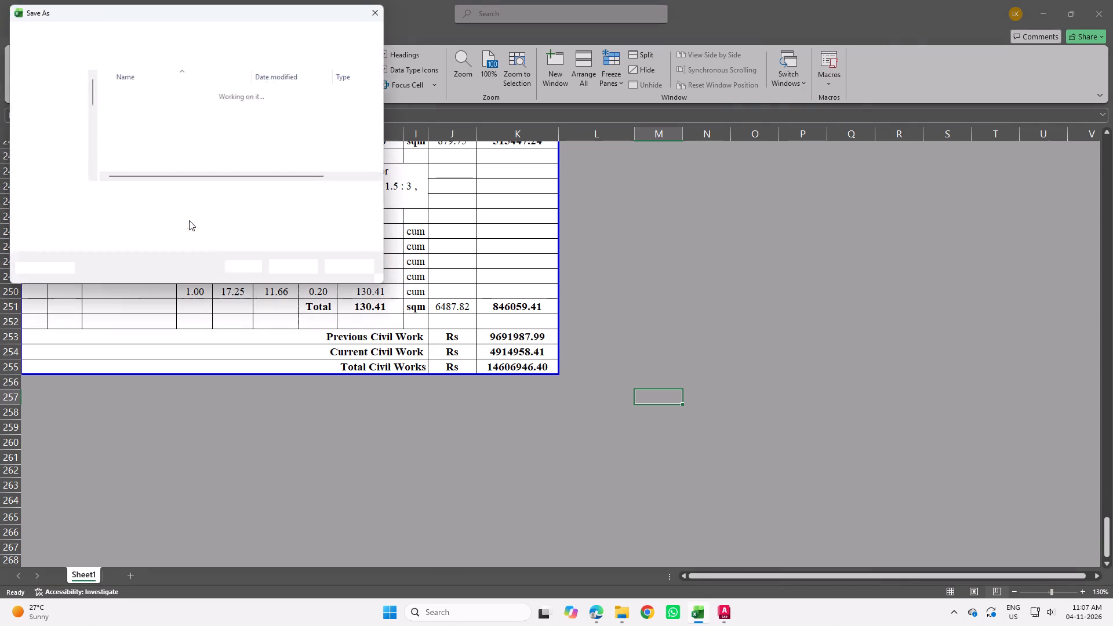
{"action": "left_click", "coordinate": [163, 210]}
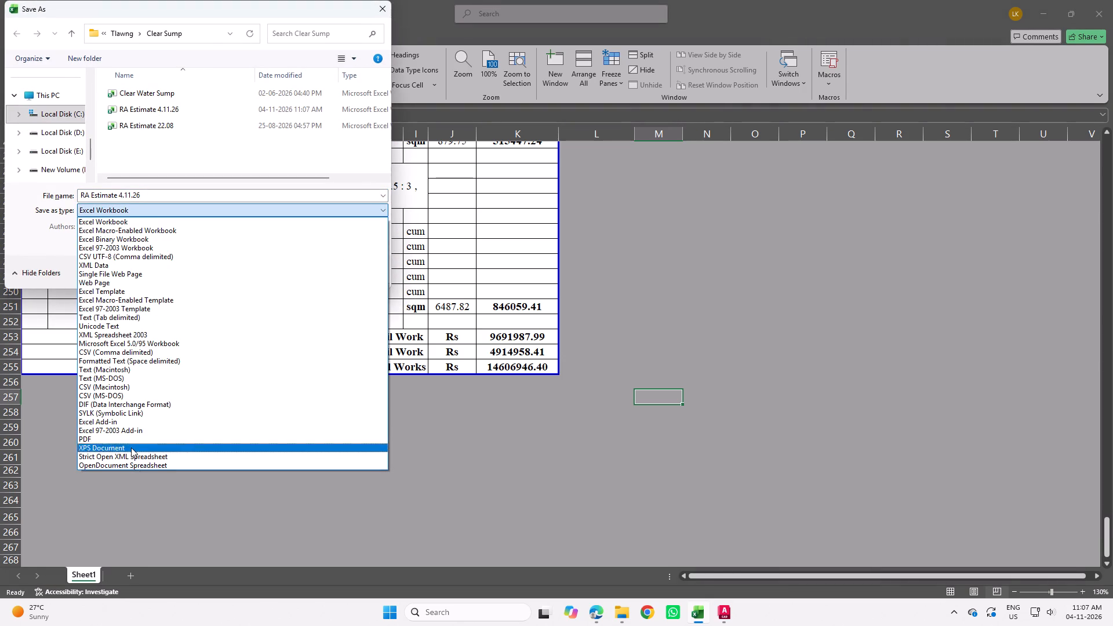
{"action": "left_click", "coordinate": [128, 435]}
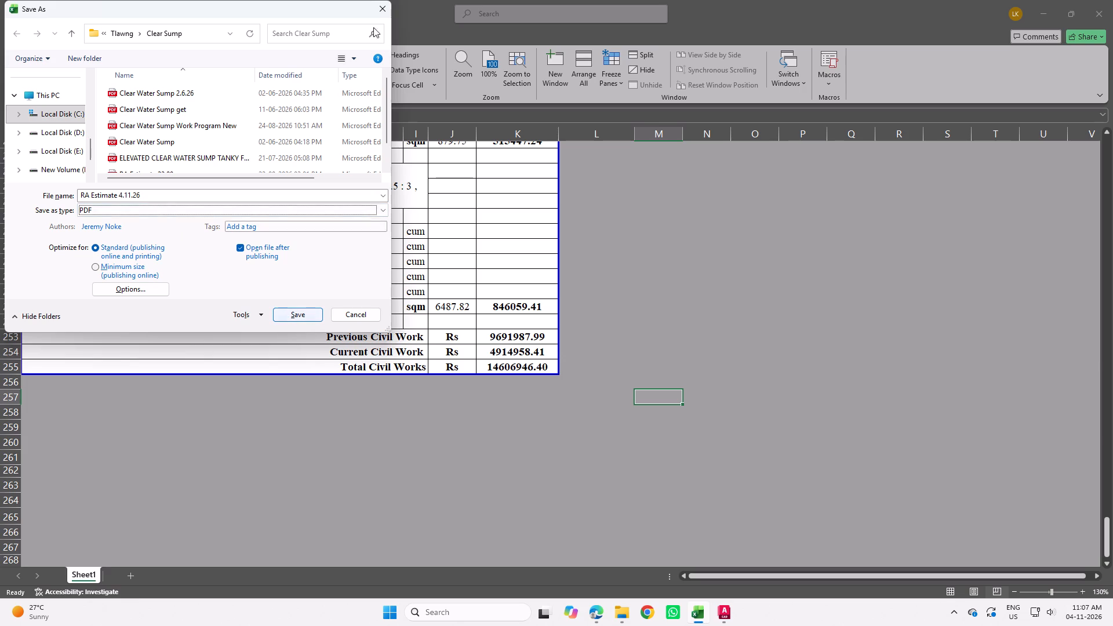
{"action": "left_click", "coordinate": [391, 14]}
Open the print preview of the estimate and check its pages through to the last one with the civil work totals.
{"action": "key", "text": "ctrl+p"}
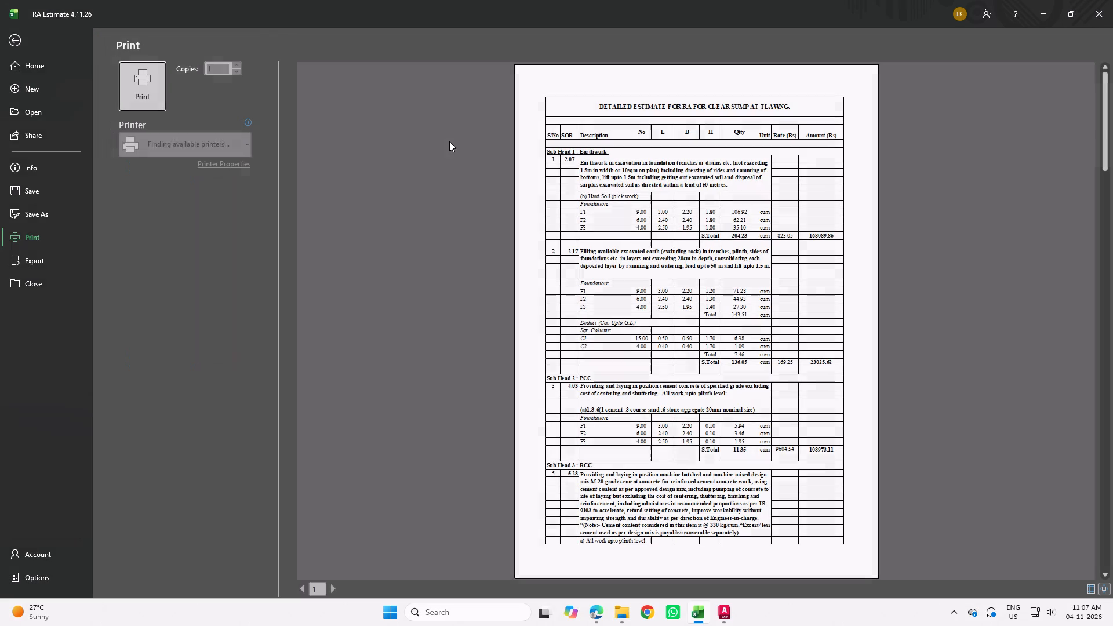
{"action": "scroll", "coordinate": [652, 319], "scroll_direction": "down", "scroll_amount": 3}
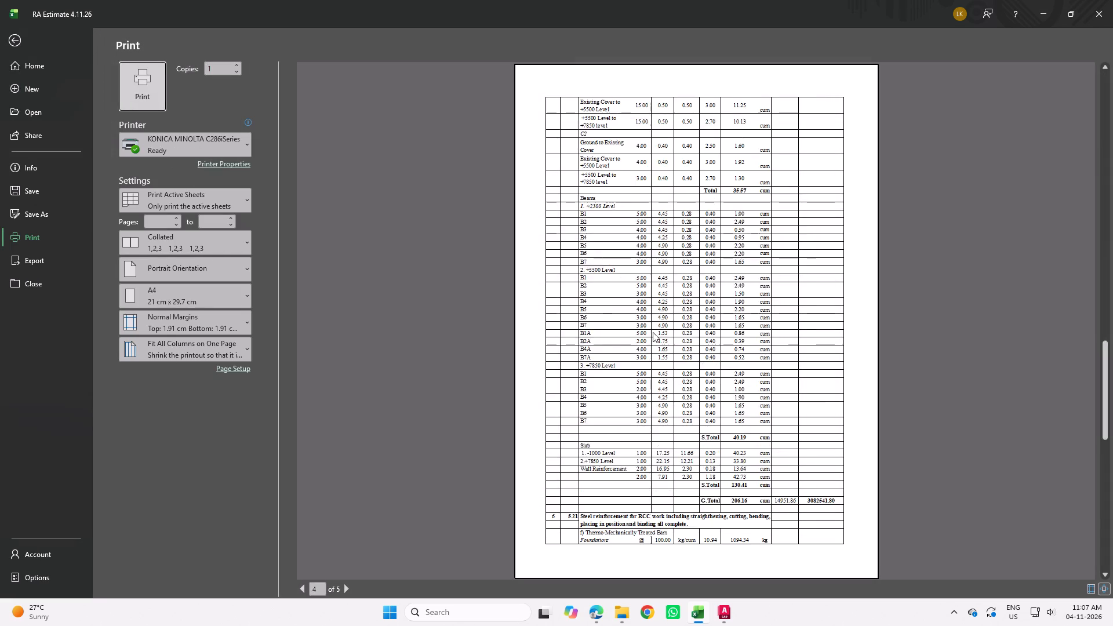
{"action": "scroll", "coordinate": [653, 332], "scroll_direction": "down", "scroll_amount": 3}
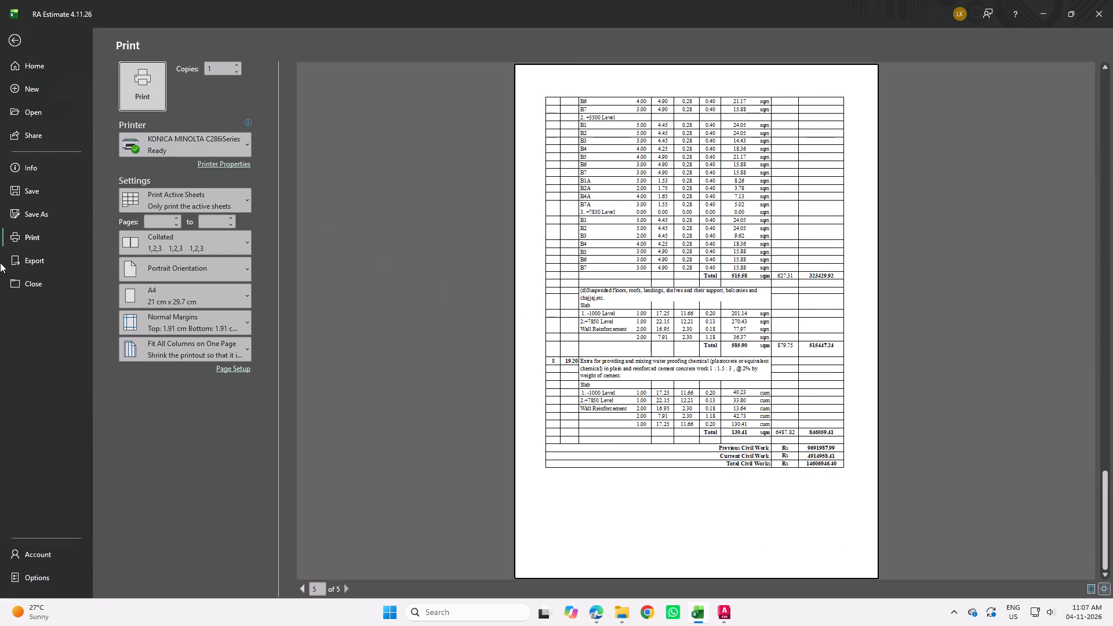
Save a PDF copy of the estimate as RA Estimate 4.11.26 in the Clear Sump folder.
{"action": "left_click", "coordinate": [42, 221]}
{"action": "left_click", "coordinate": [368, 108]}
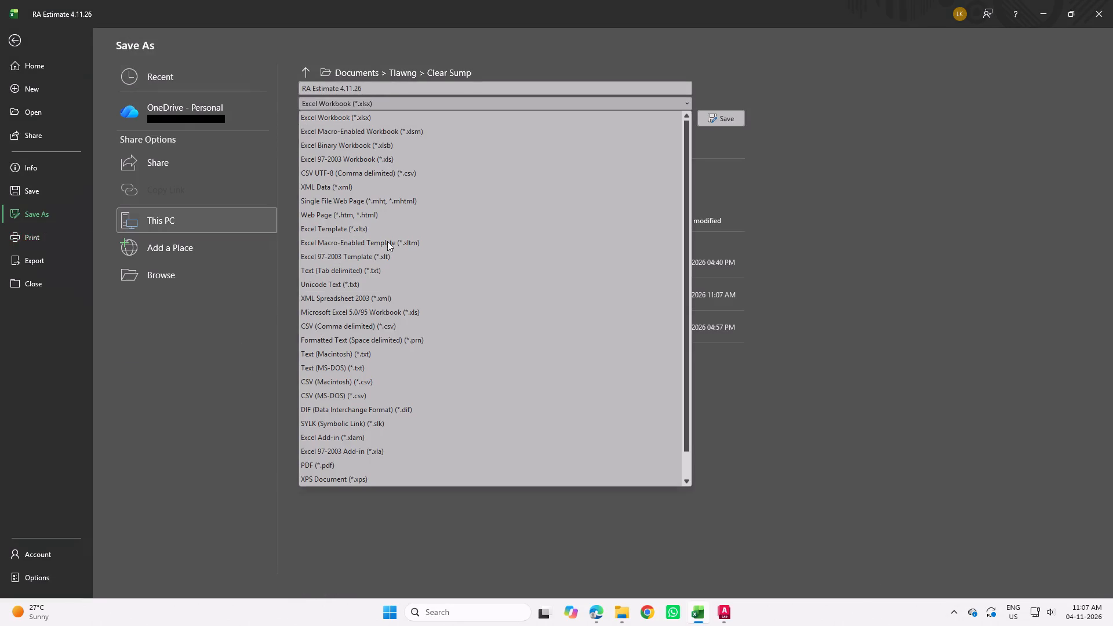
{"action": "left_click", "coordinate": [373, 462]}
{"action": "left_click", "coordinate": [711, 121]}
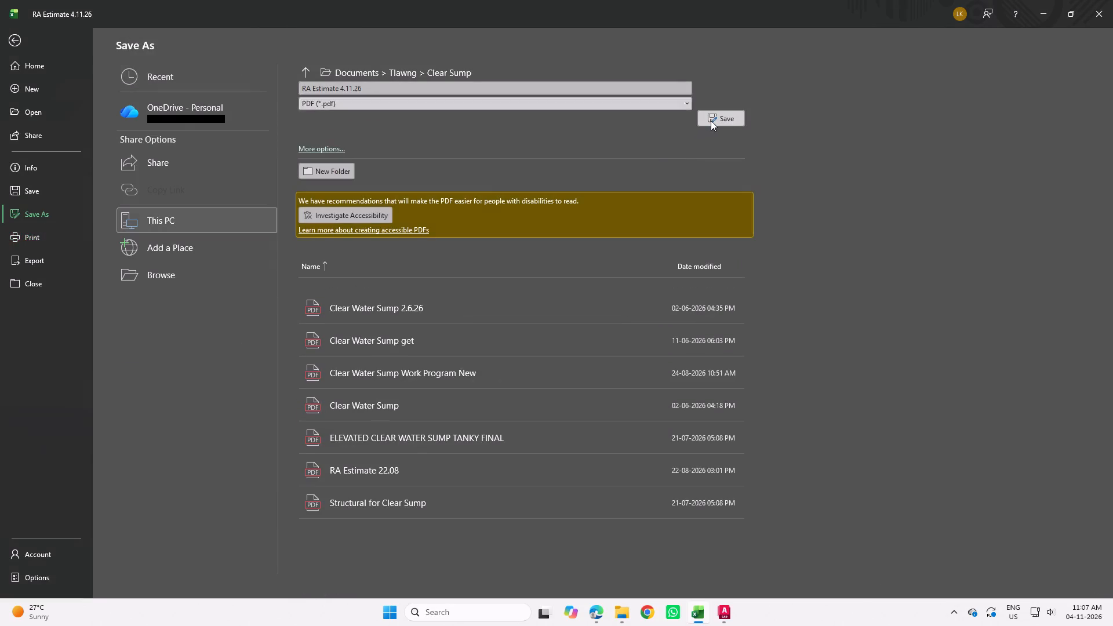
Switch to Google Chrome, choose a browser profile and start a Google search on the new tab page.
{"action": "left_click", "coordinate": [661, 610]}
{"action": "left_click", "coordinate": [652, 610]}
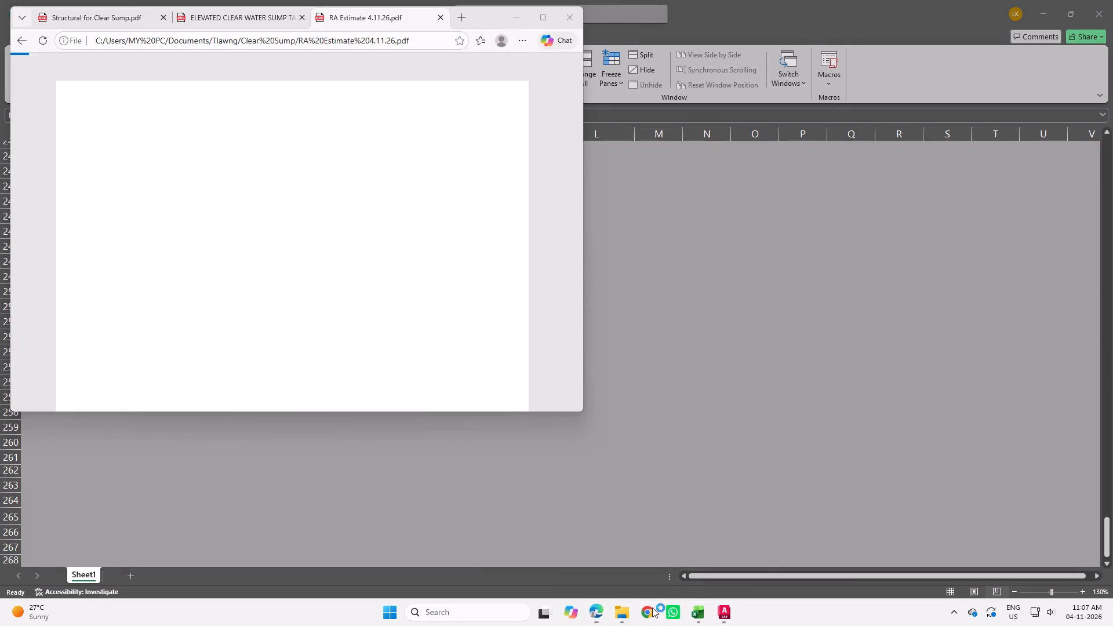
{"action": "left_click", "coordinate": [497, 287]}
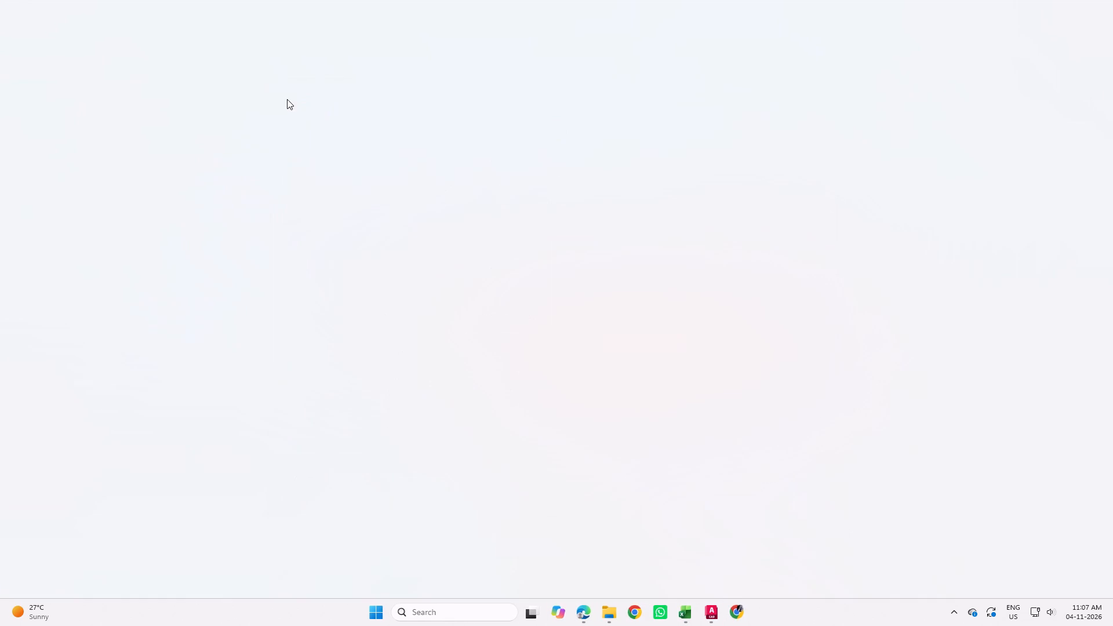
{"action": "left_click", "coordinate": [427, 246]}
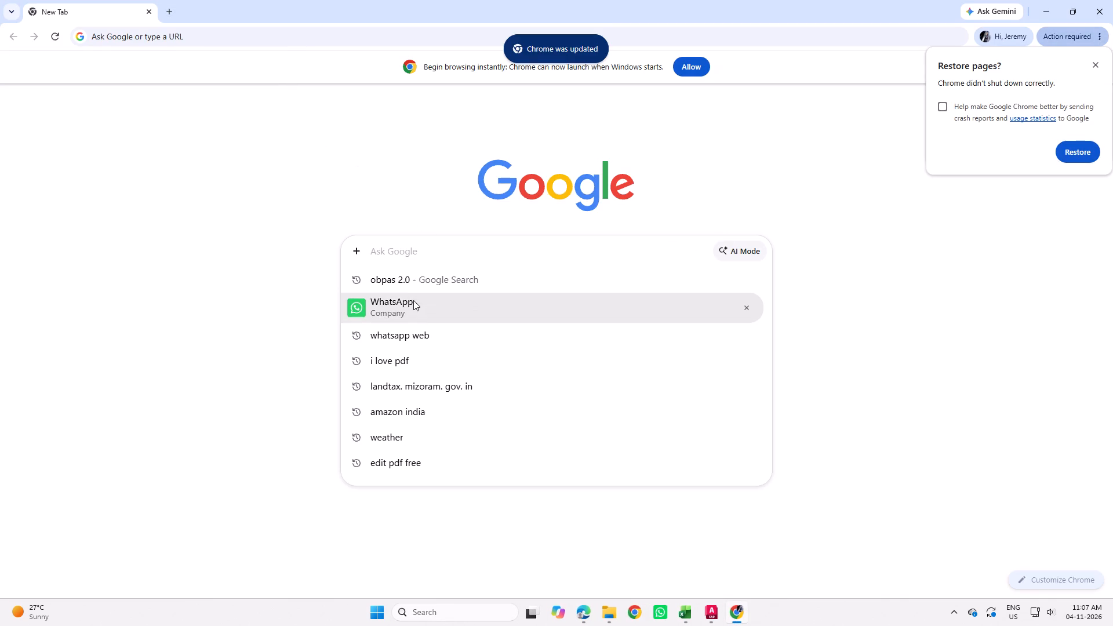
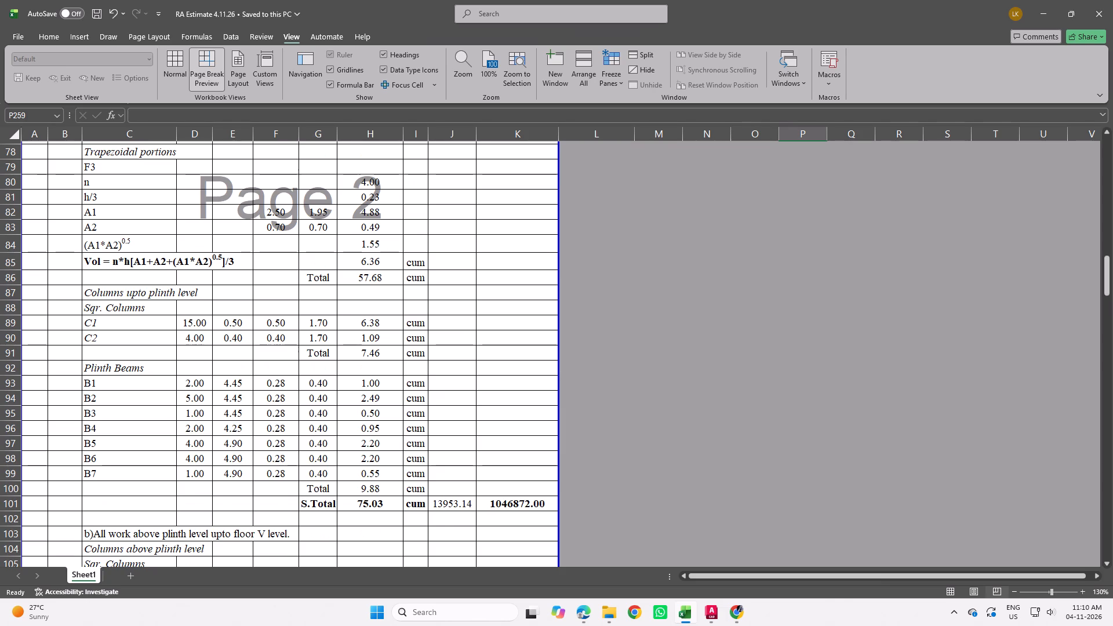
Check the page breaks and quantity rows from the plinth beams down to the columns and beams above plinth level.
{"action": "scroll", "coordinate": [245, 360], "scroll_direction": "up", "scroll_amount": 4}
{"action": "scroll", "coordinate": [246, 360], "scroll_direction": "down", "scroll_amount": 7}
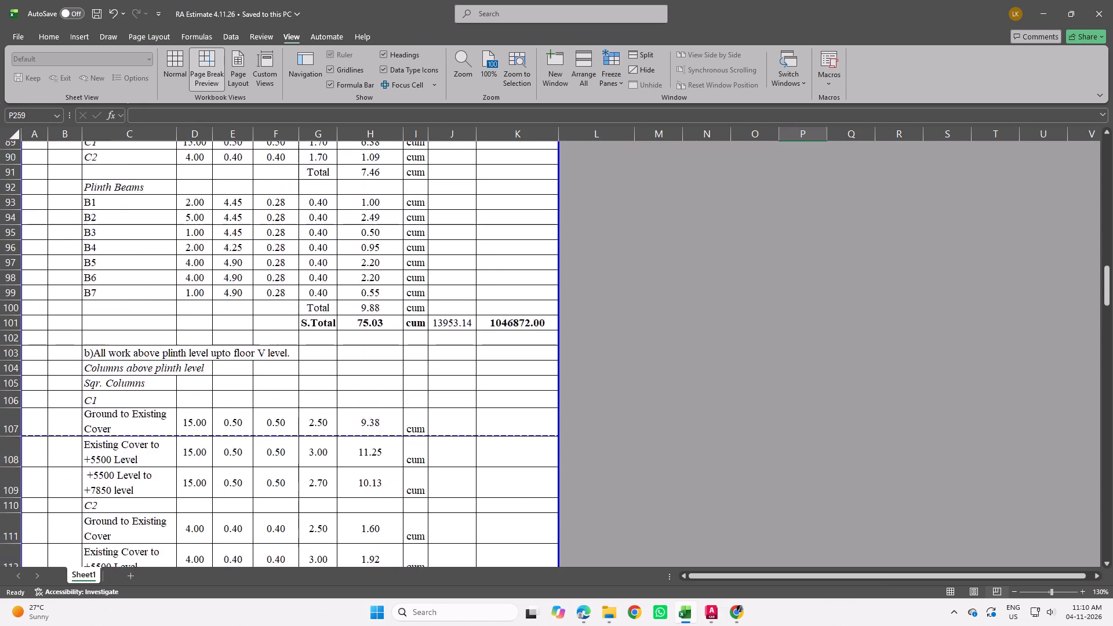
{"action": "scroll", "coordinate": [253, 363], "scroll_direction": "down", "scroll_amount": 1}
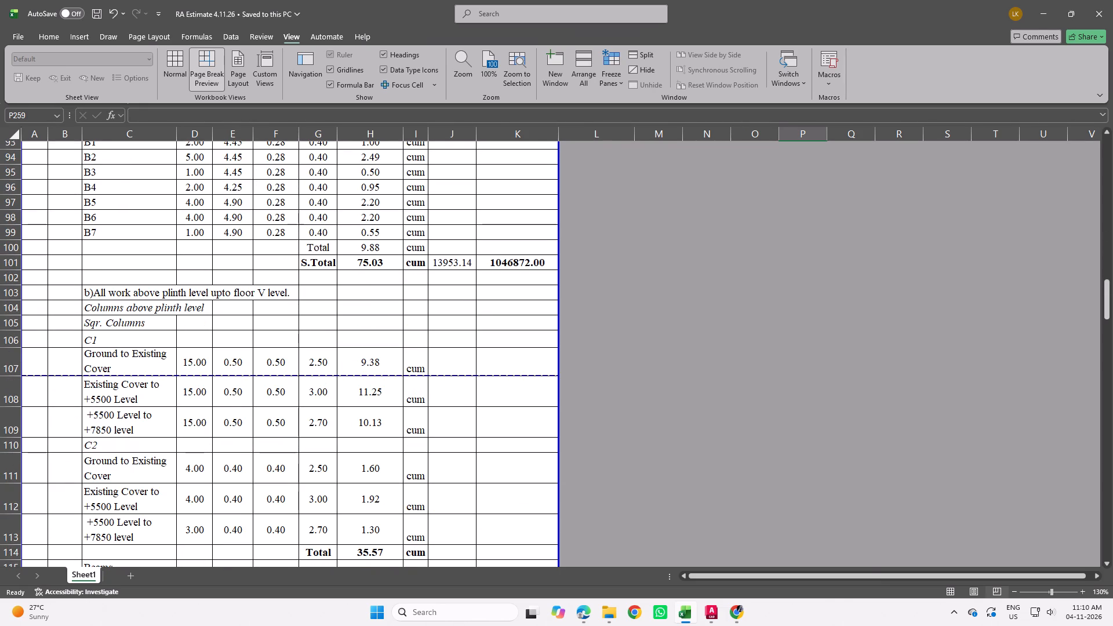
{"action": "scroll", "coordinate": [272, 361], "scroll_direction": "down", "scroll_amount": 5}
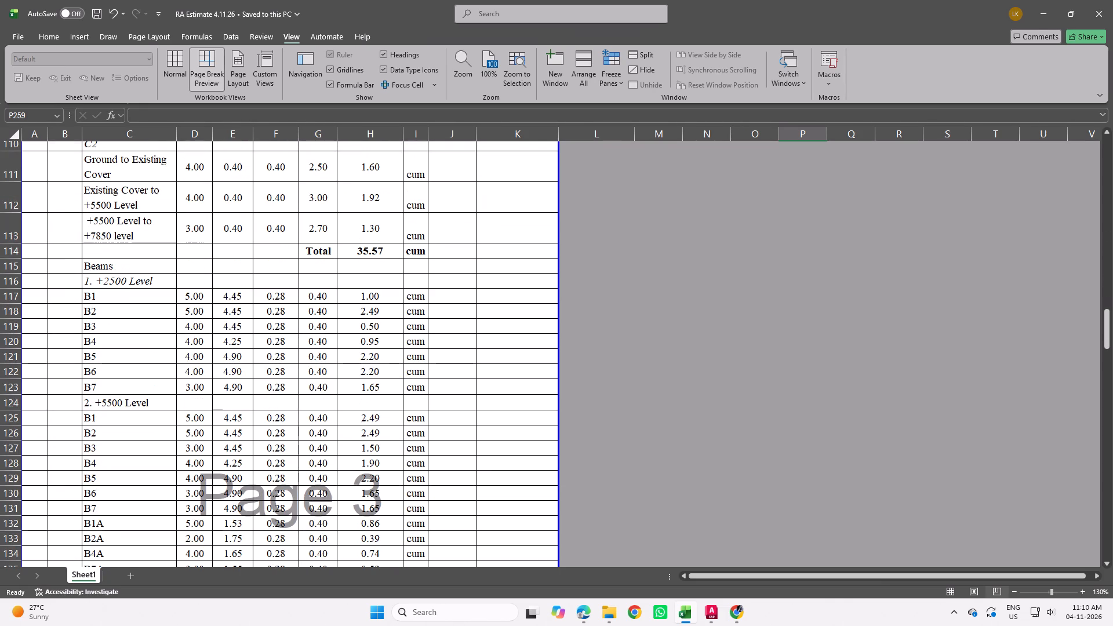
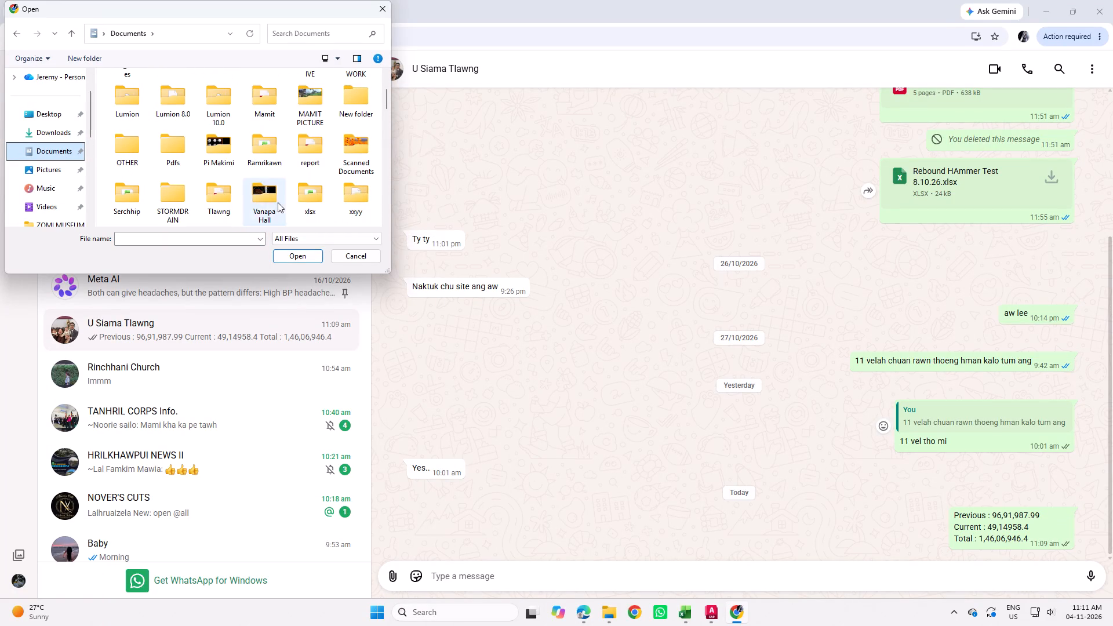
Select the RA Estimate 4.11.26 PDF from the Clear Sump folder inside Tlawng as the attachment for the open WhatsApp chat.
{"action": "double_click", "coordinate": [228, 206]}
{"action": "double_click", "coordinate": [181, 99]}
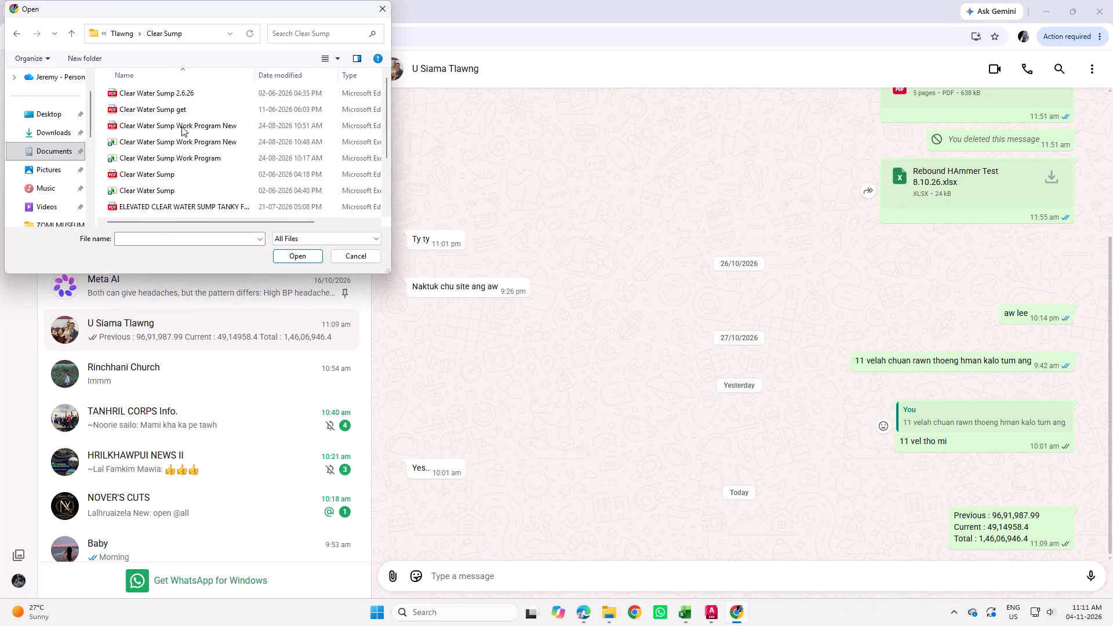
{"action": "scroll", "coordinate": [181, 152], "scroll_direction": "down", "scroll_amount": 3}
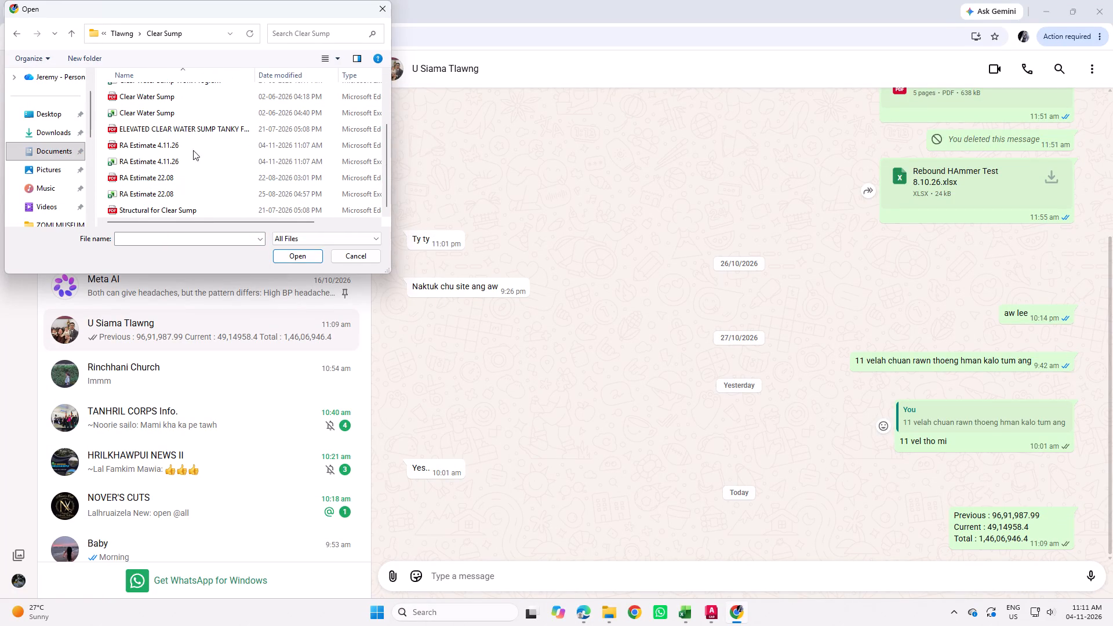
{"action": "left_click", "coordinate": [195, 148]}
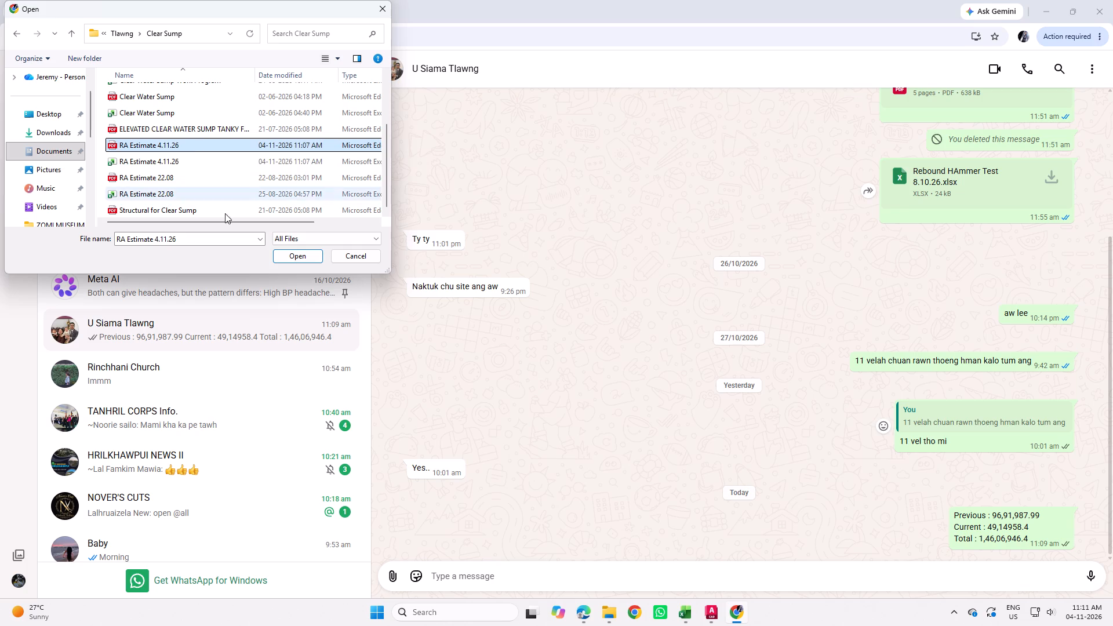